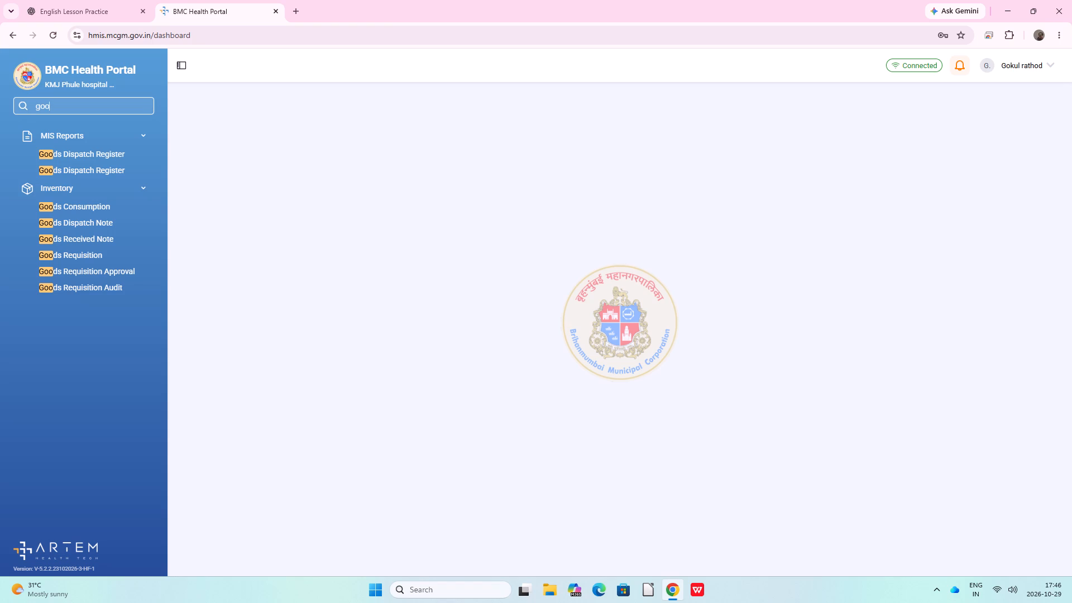
Open the Goods Dispatch Note page of the inventory module.
left_click(69, 226)
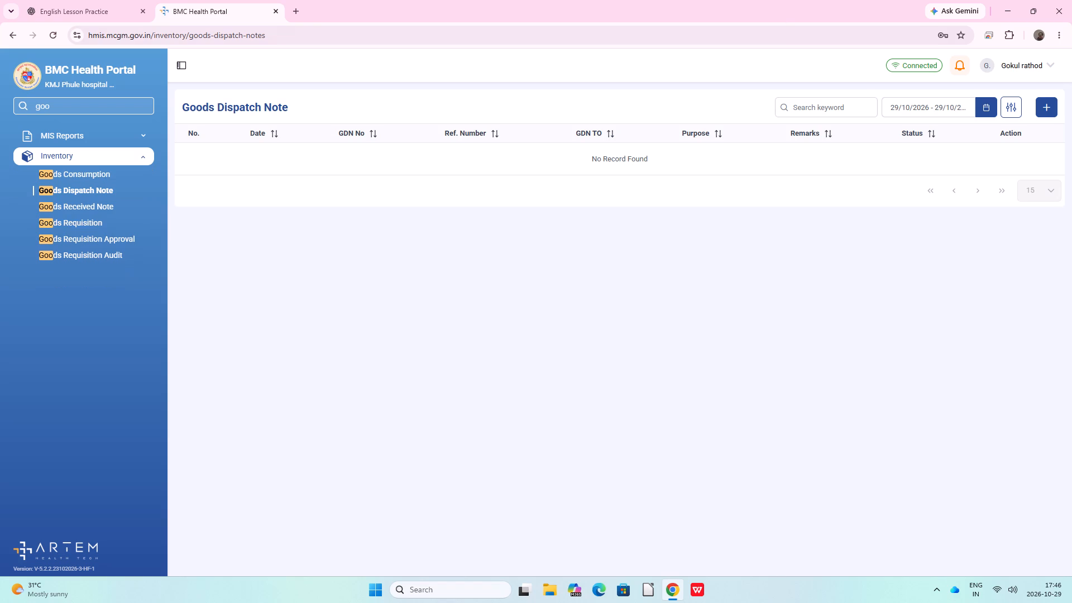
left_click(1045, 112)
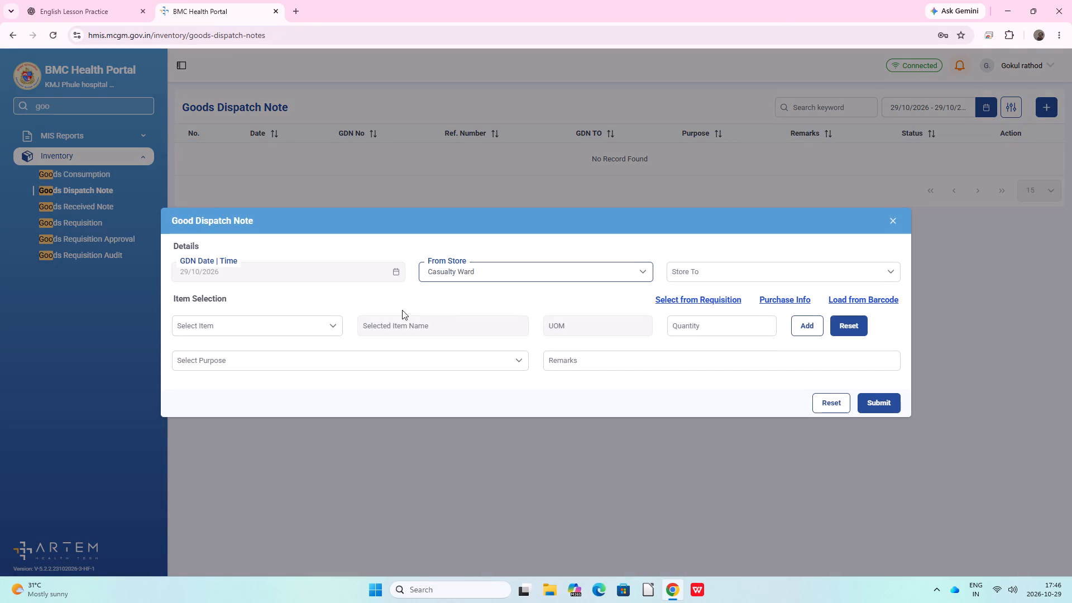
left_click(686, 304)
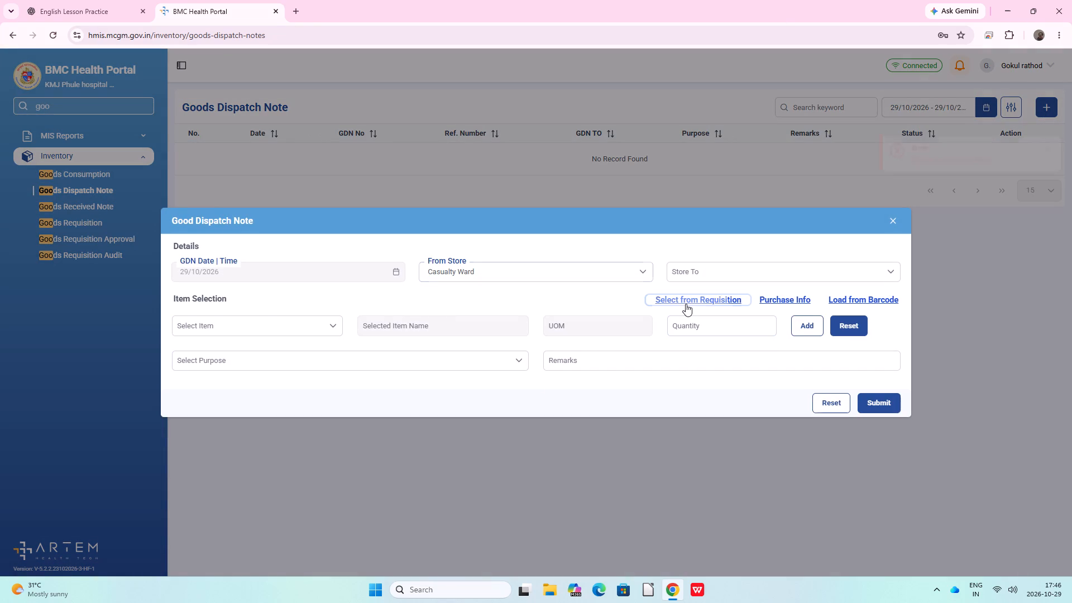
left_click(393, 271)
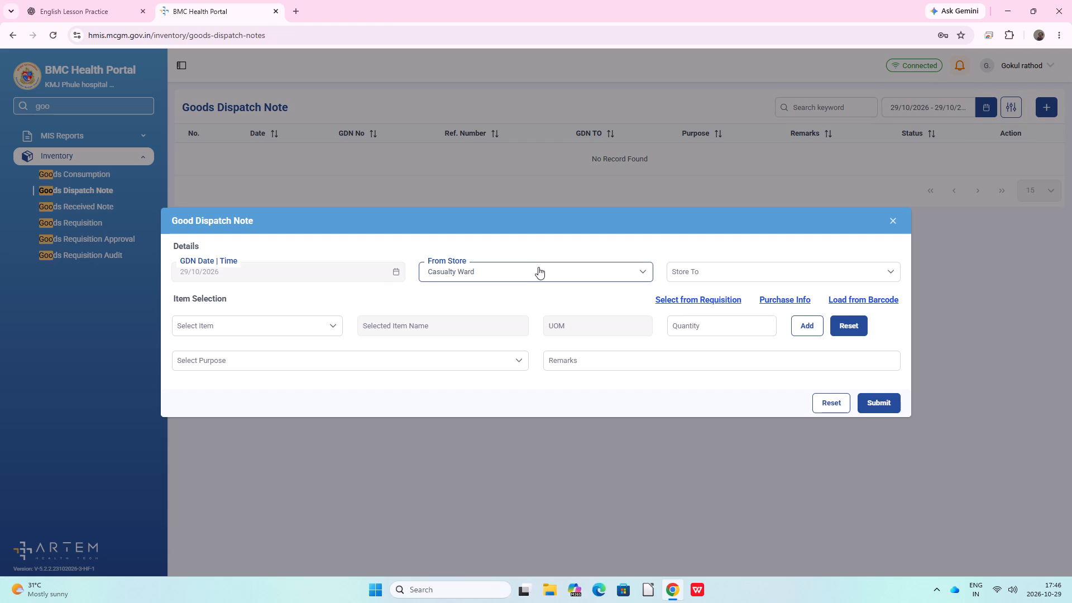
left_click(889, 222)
Filter the goods dispatch notes to the single date 24/10/2026.
left_click(987, 110)
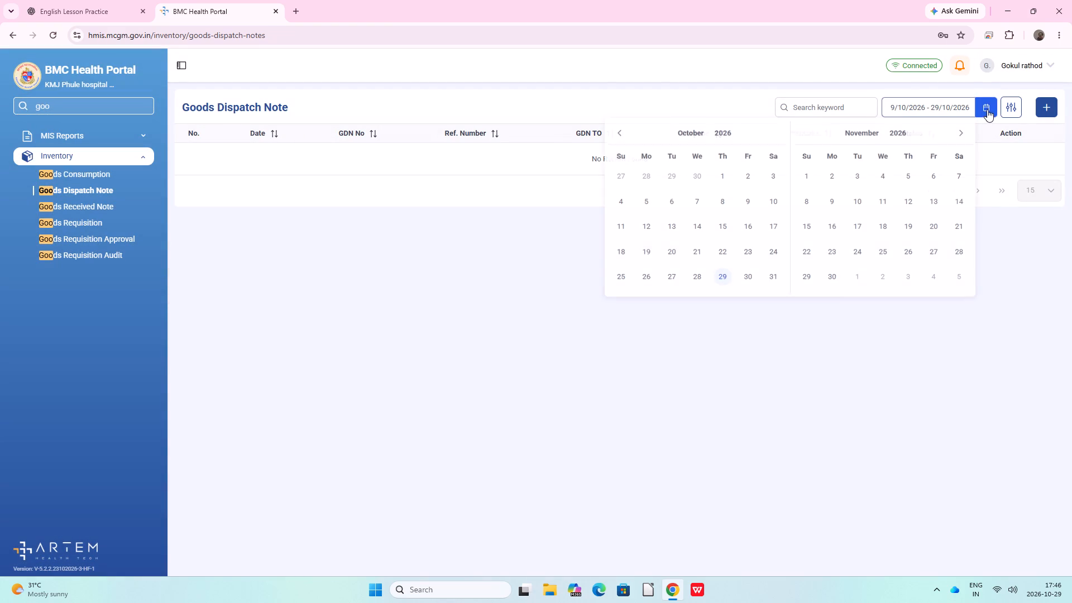
double_click(773, 257)
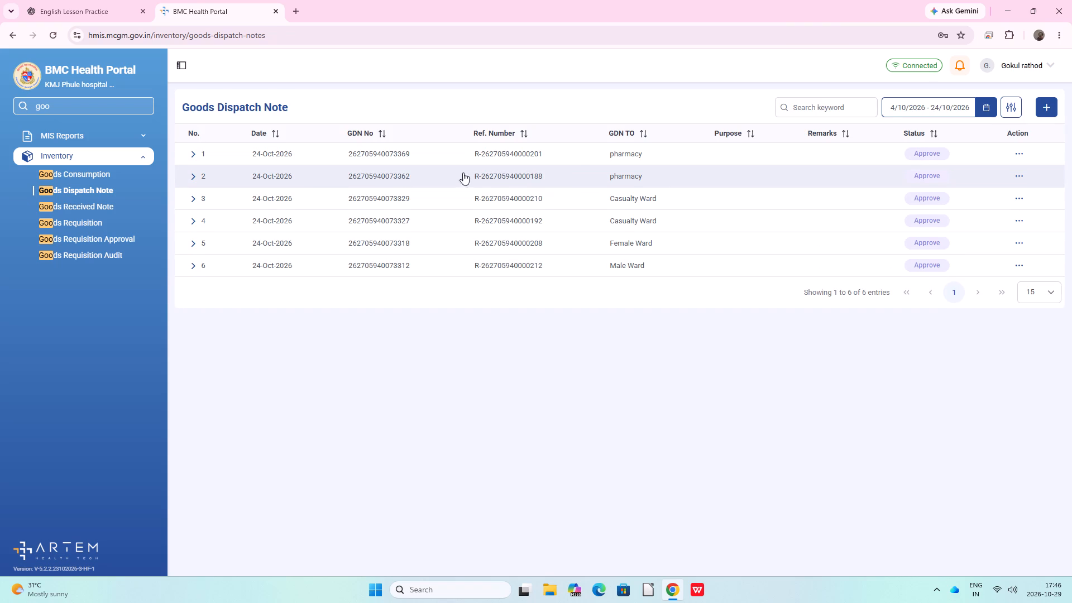
Examine the dispatched item lists of the two Casualty Ward notes, one after the other, collapsing each again.
left_click(192, 198)
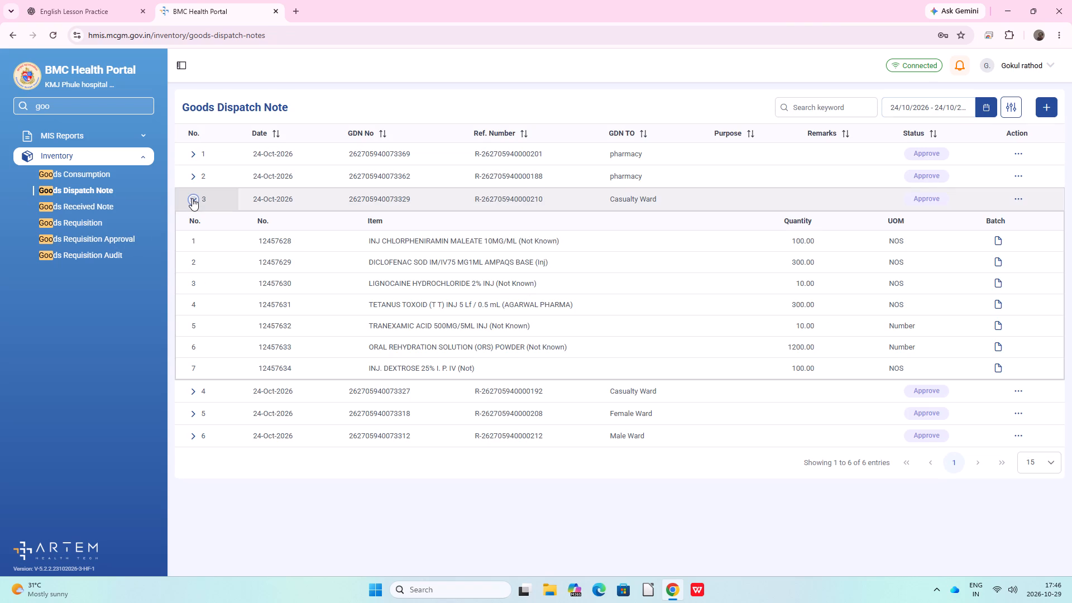
left_click(192, 198)
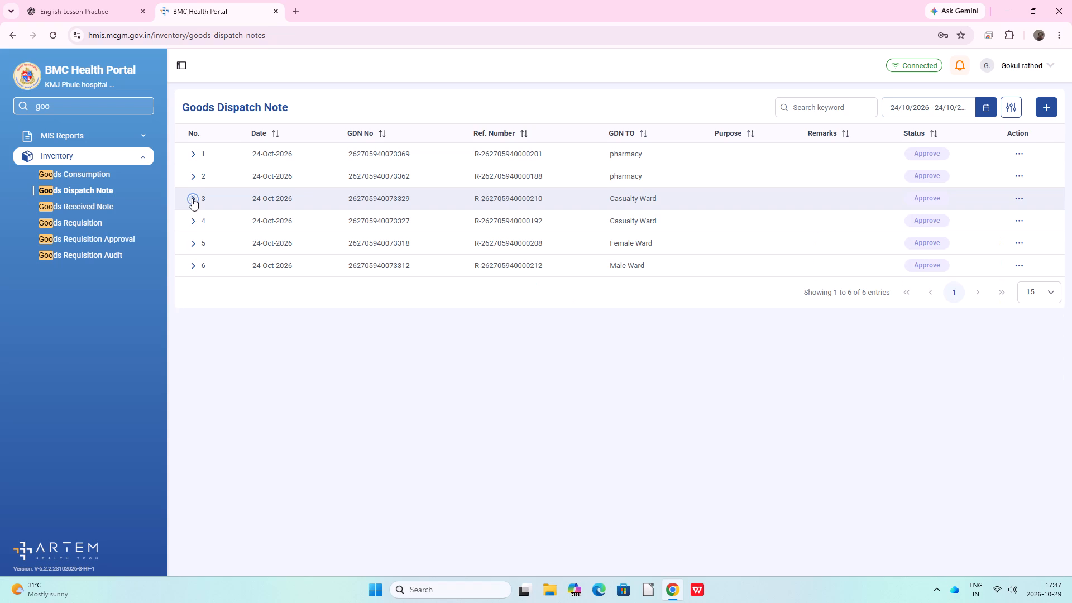
left_click(193, 222)
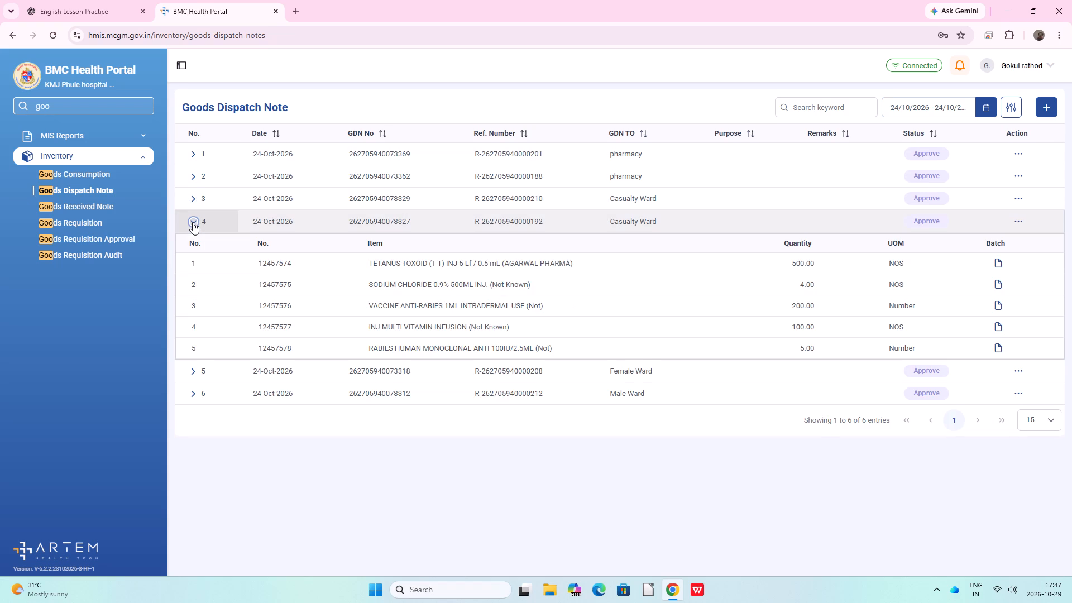
left_click(193, 222)
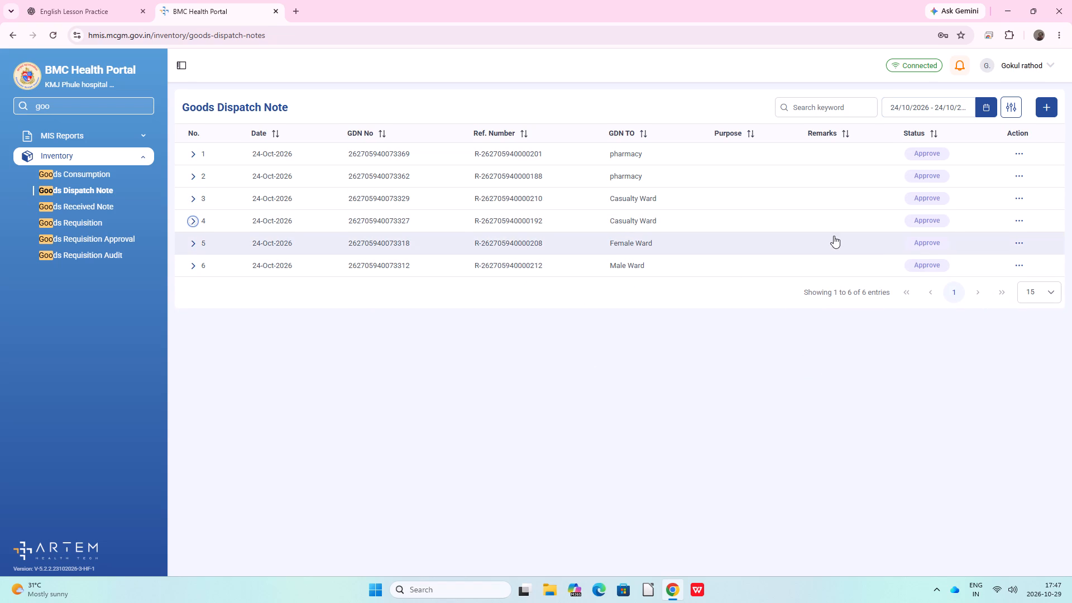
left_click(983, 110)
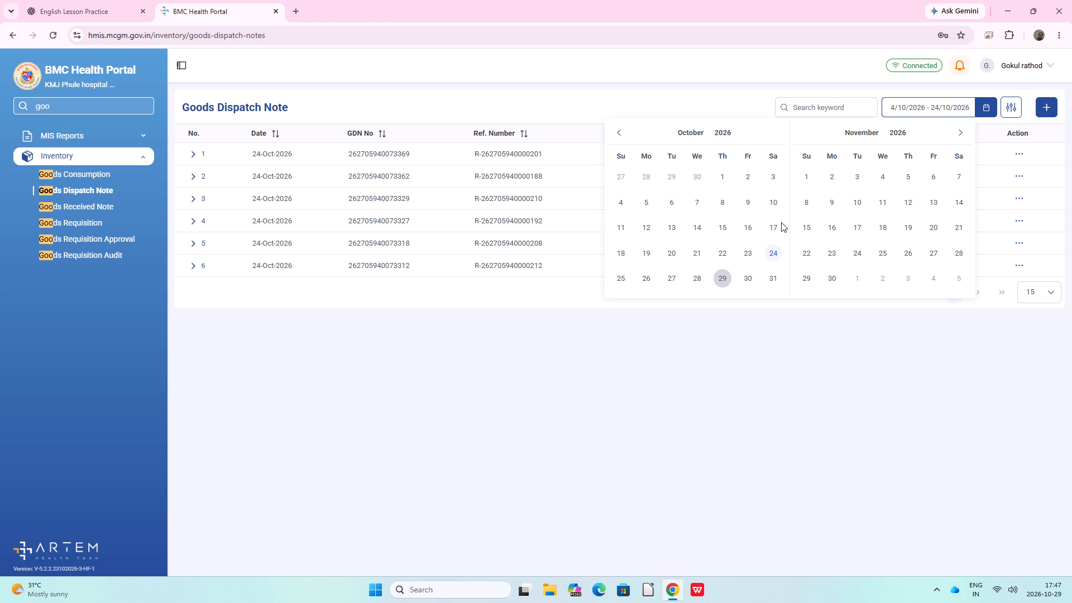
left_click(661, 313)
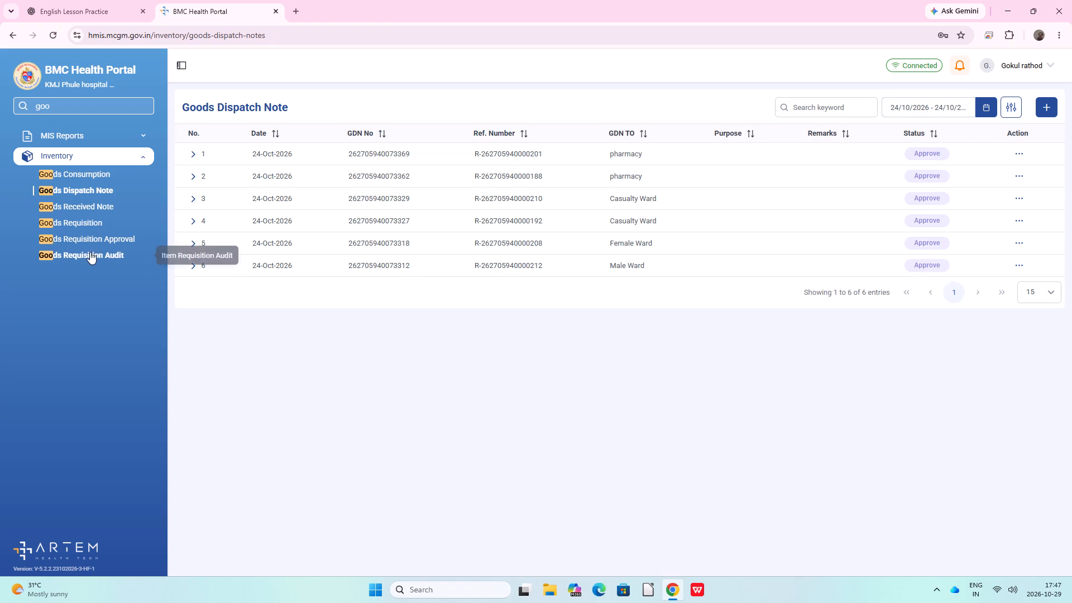
Open the Goods Consumption page and look at its blank new-consumption form, closing the form without entering anything.
left_click(89, 174)
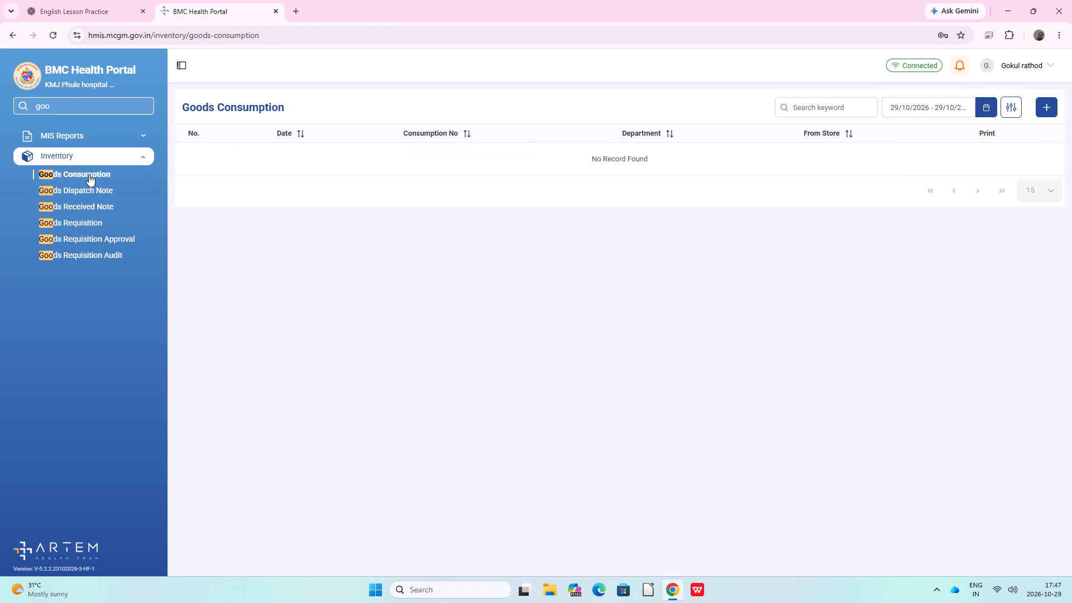
left_click(1050, 102)
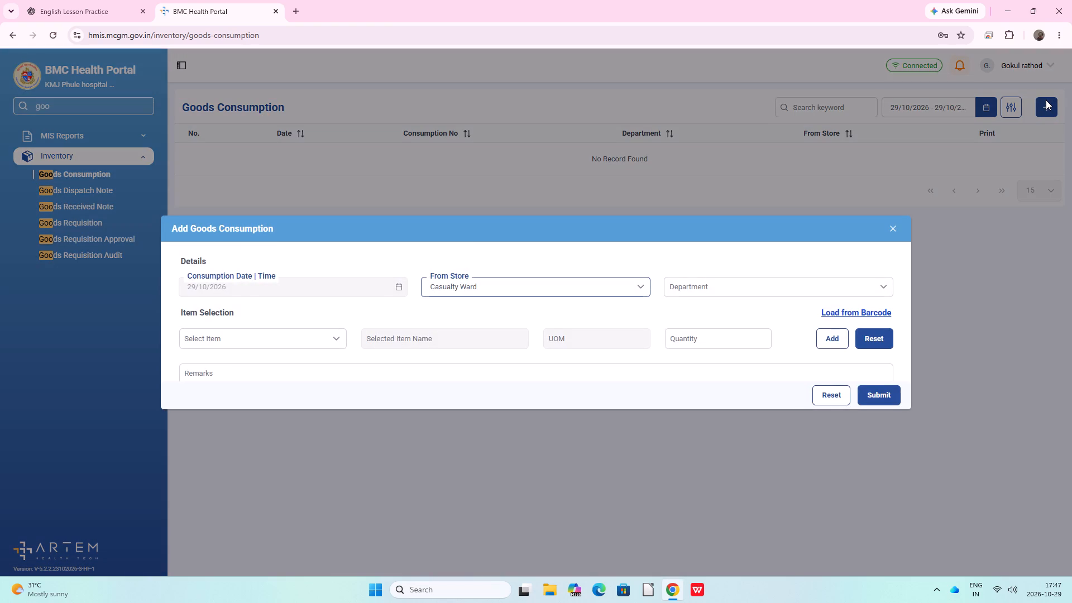
left_click(891, 226)
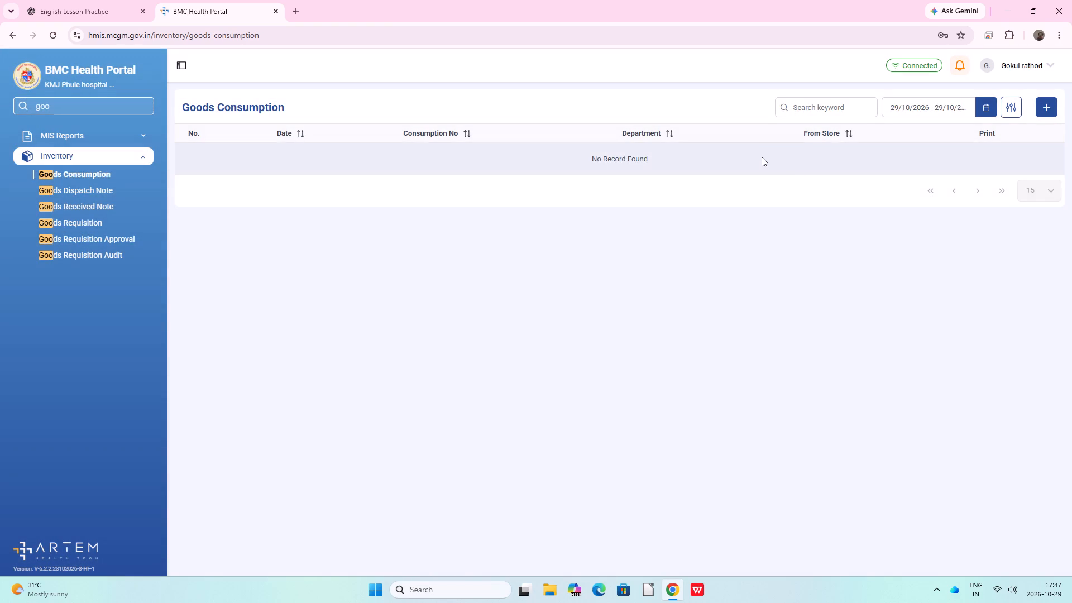
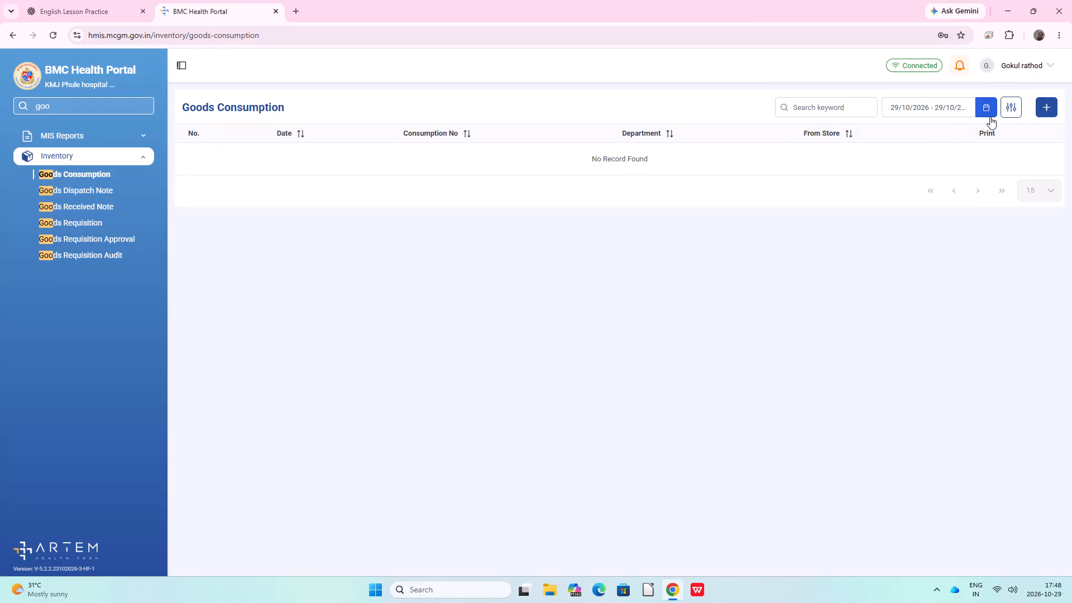
Filter the goods consumption records to the single date 28/10/2026.
left_click(988, 111)
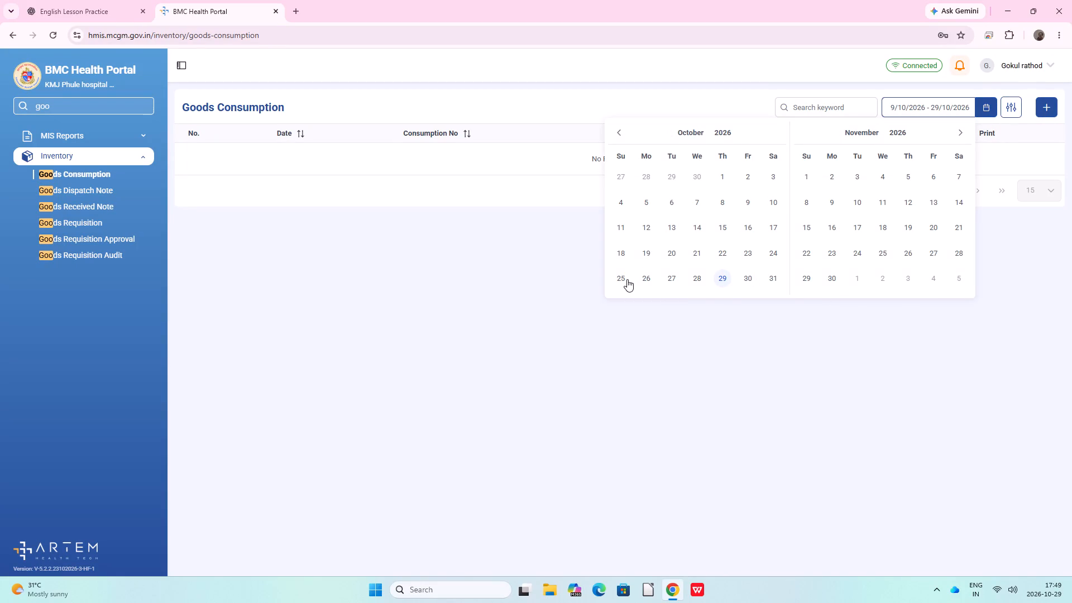
double_click(697, 284)
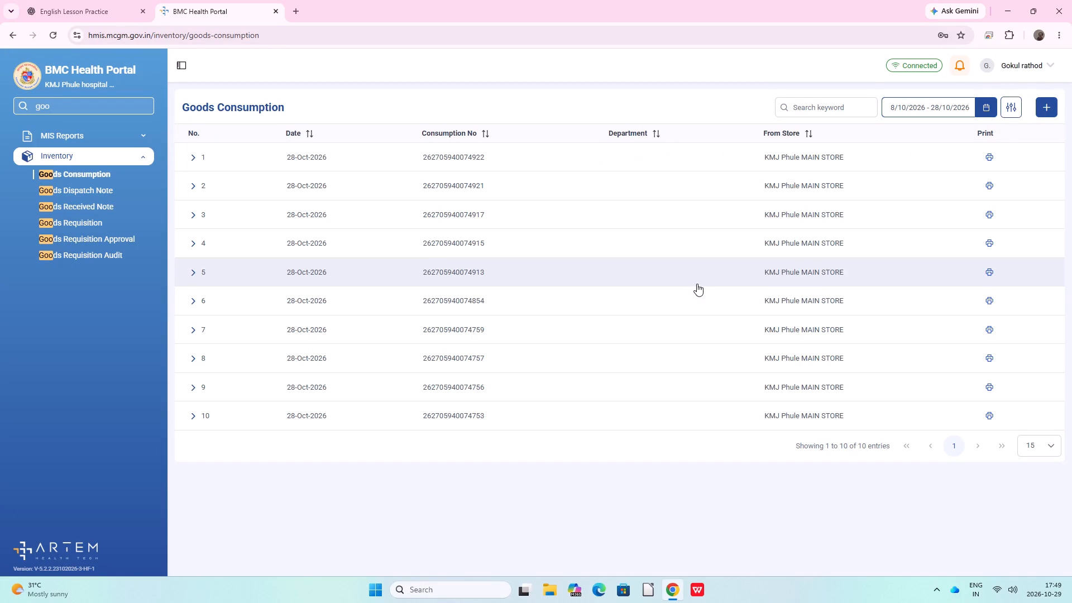
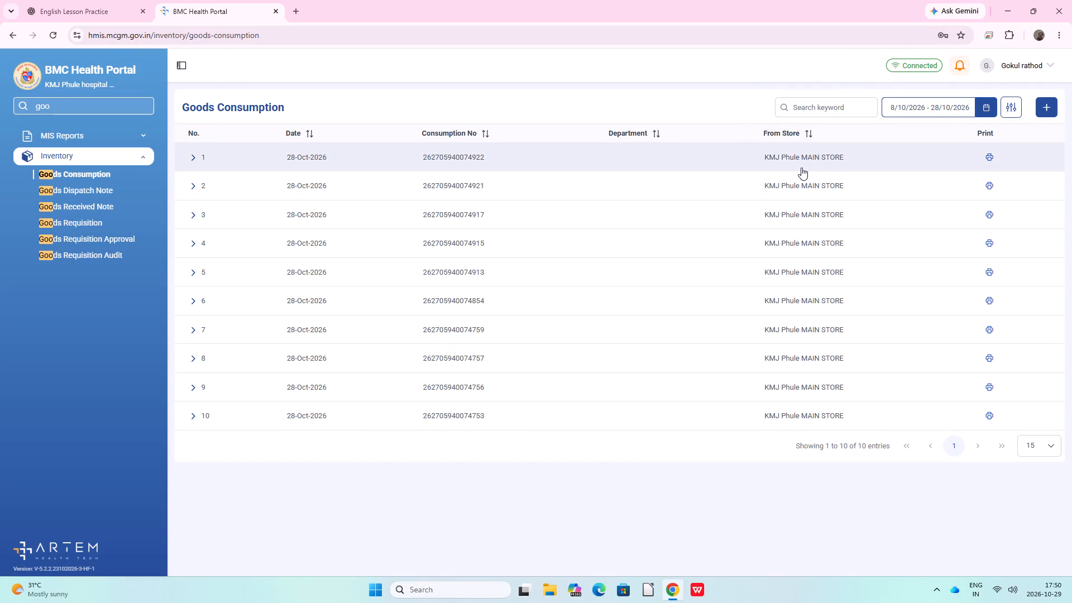
Reapply 28/10/2026 as the single-day filter on the goods consumption records and check the first record's details.
left_click(988, 107)
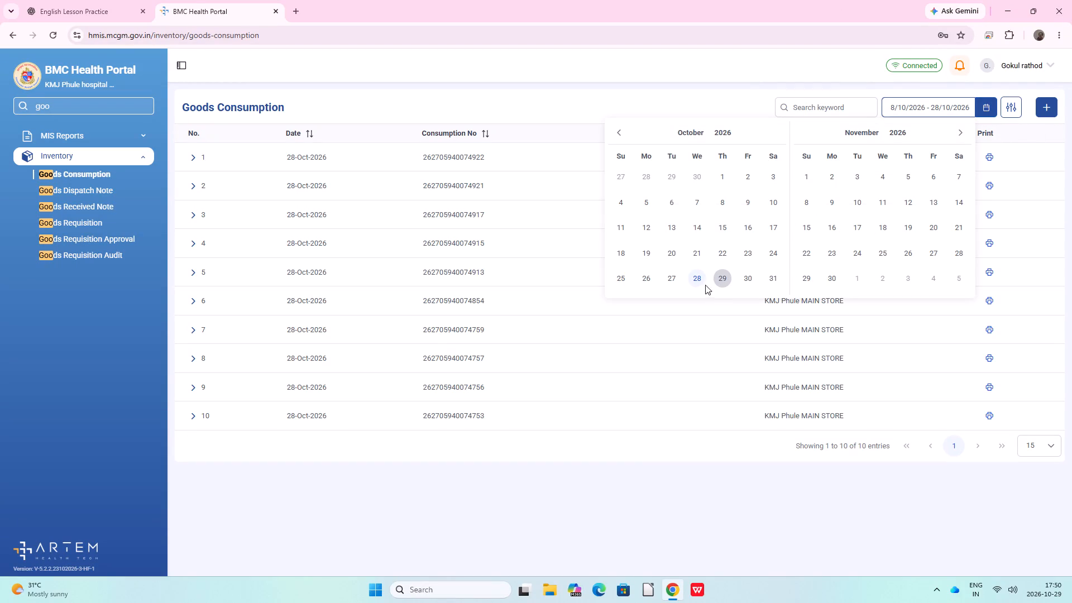
double_click(700, 281)
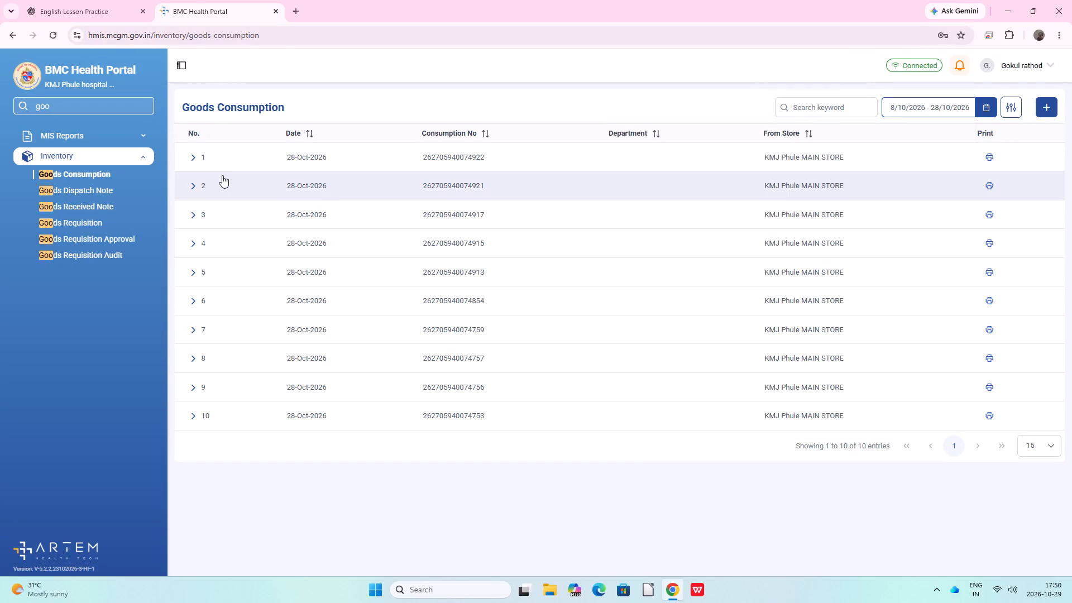
left_click(196, 160)
left_click(196, 160)
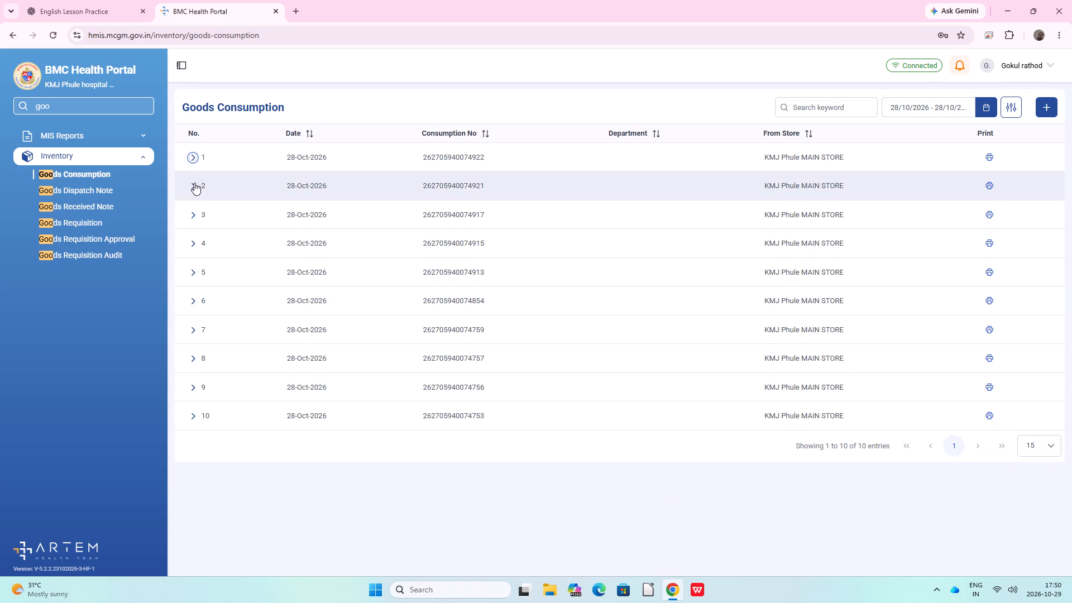
scroll(717, 277, "down", 4)
scroll(717, 277, "up", 7)
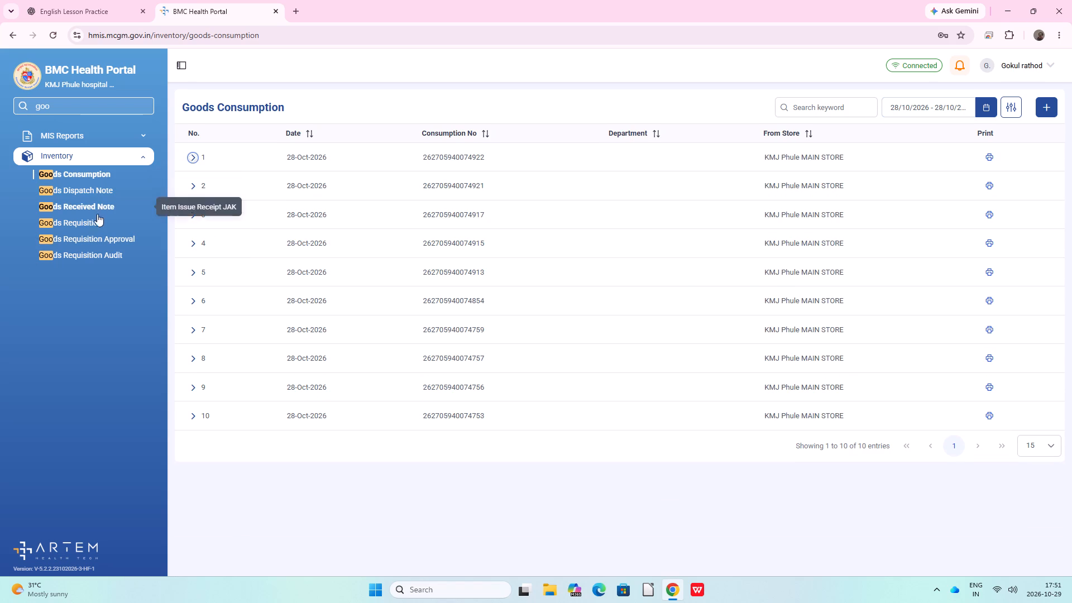
Open the Goods Dispatch Note list and filter it to the single date 28/10/2026.
left_click(74, 192)
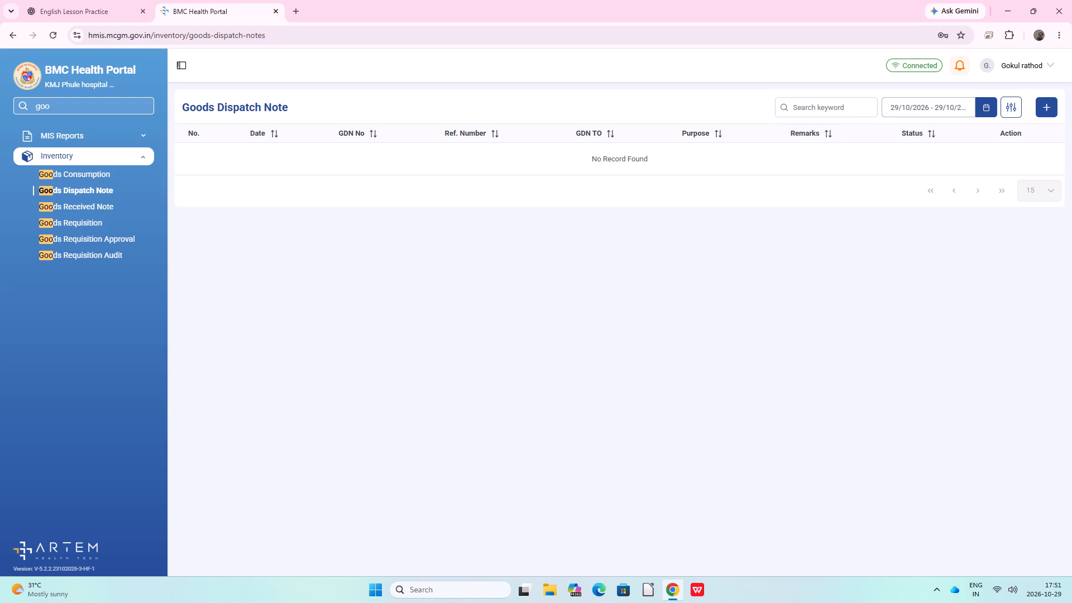
left_click(981, 105)
double_click(702, 276)
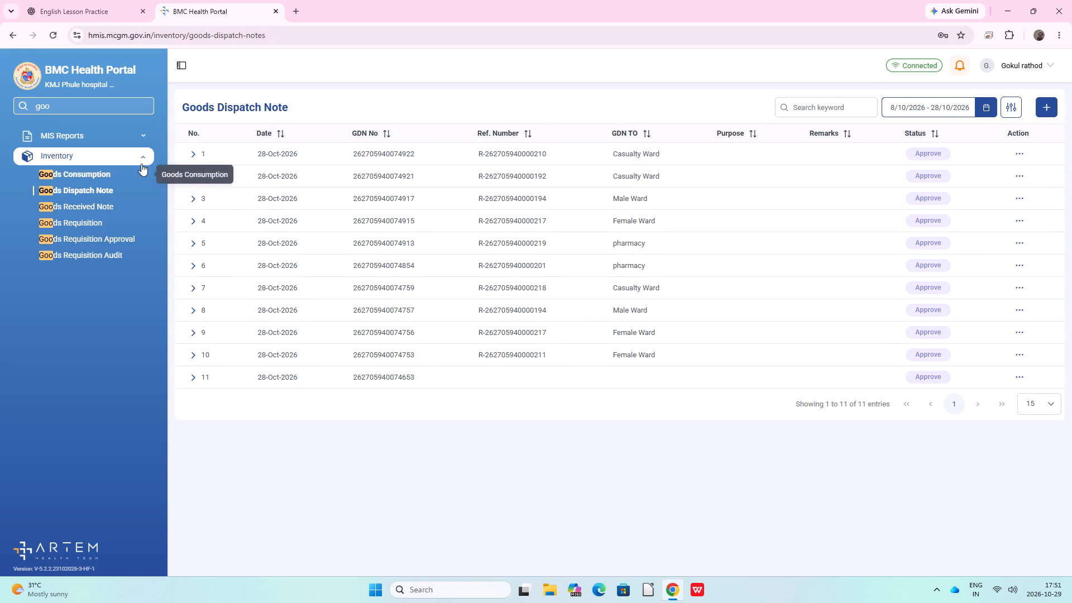
Examine the items in the dispatch notes numbered 1 to 4 and 7, covering Casualty Ward, Male Ward and Female Ward.
left_click(192, 155)
left_click(192, 155)
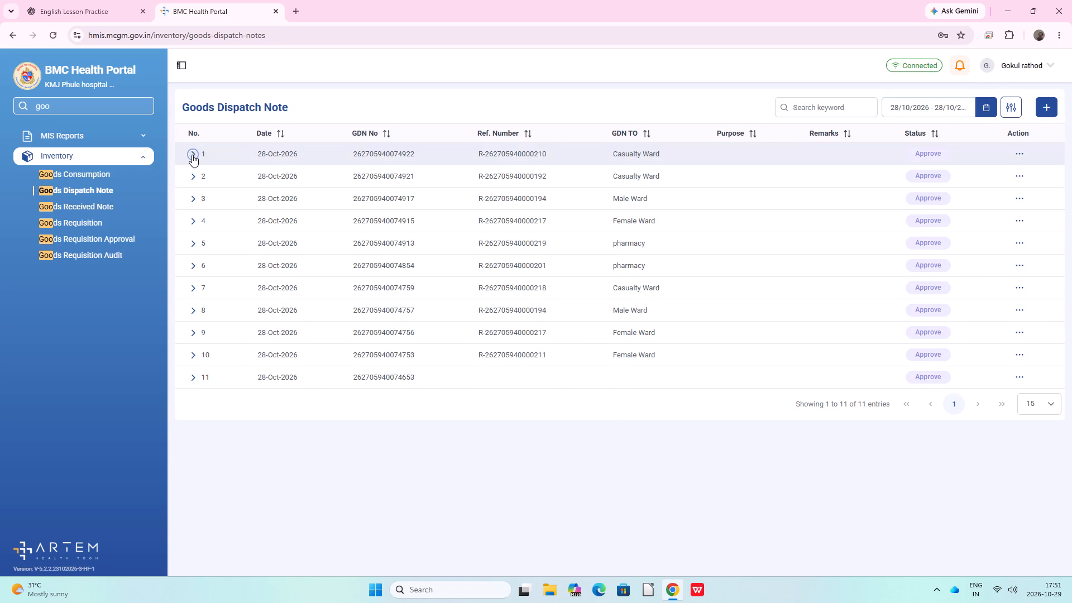
left_click(193, 177)
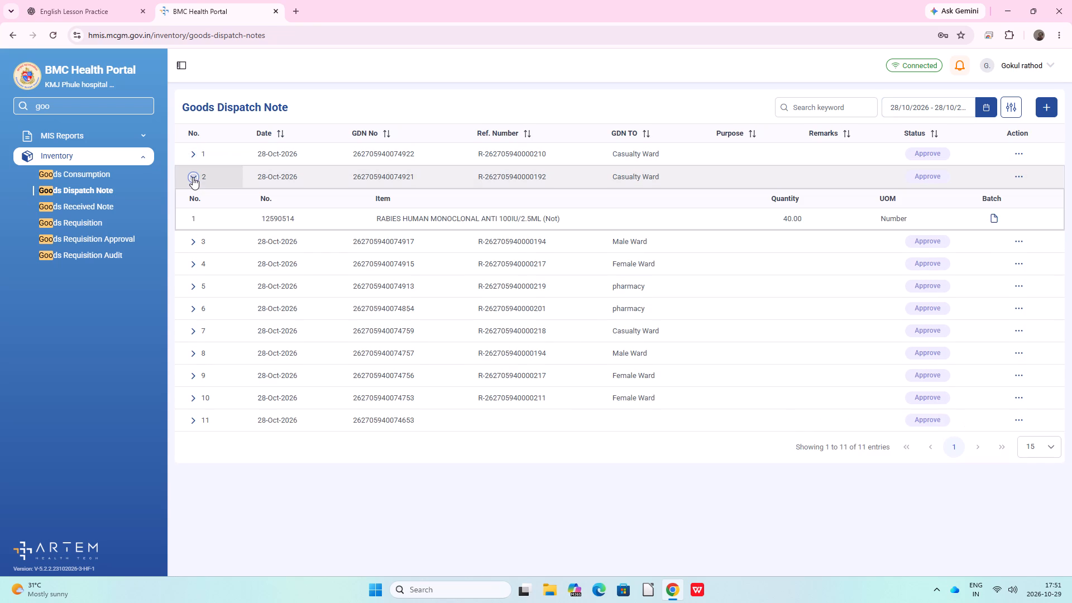
left_click(193, 177)
left_click(193, 201)
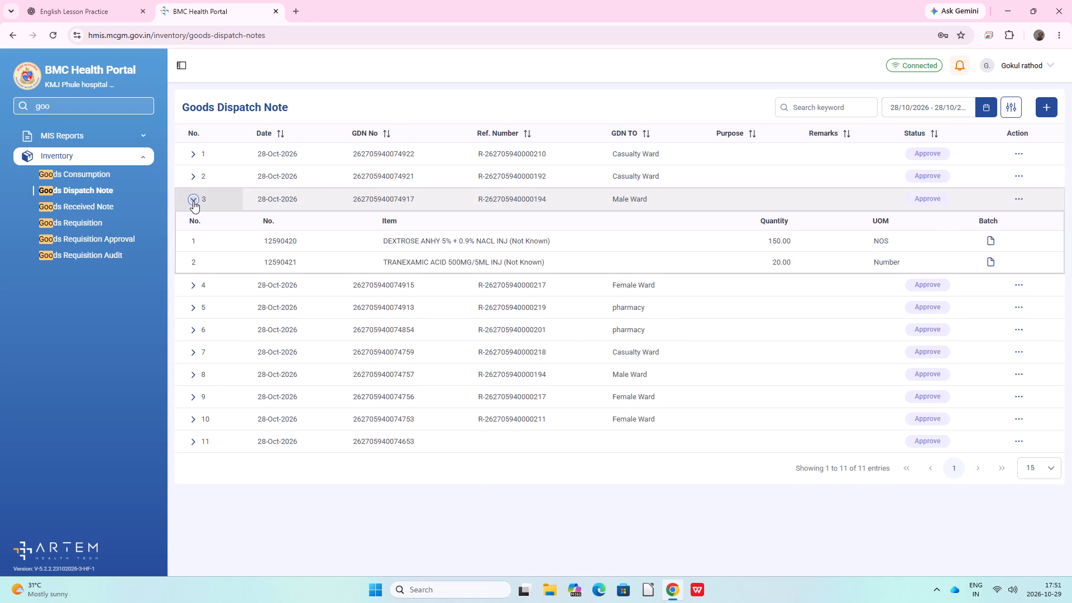
left_click(193, 201)
left_click(193, 225)
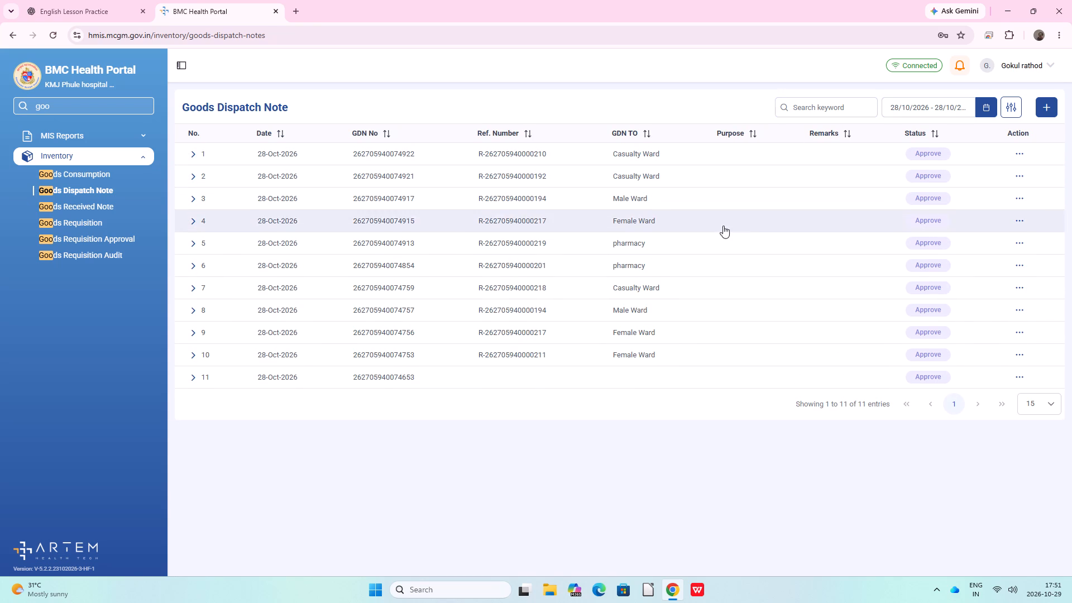
left_click(190, 291)
left_click(190, 291)
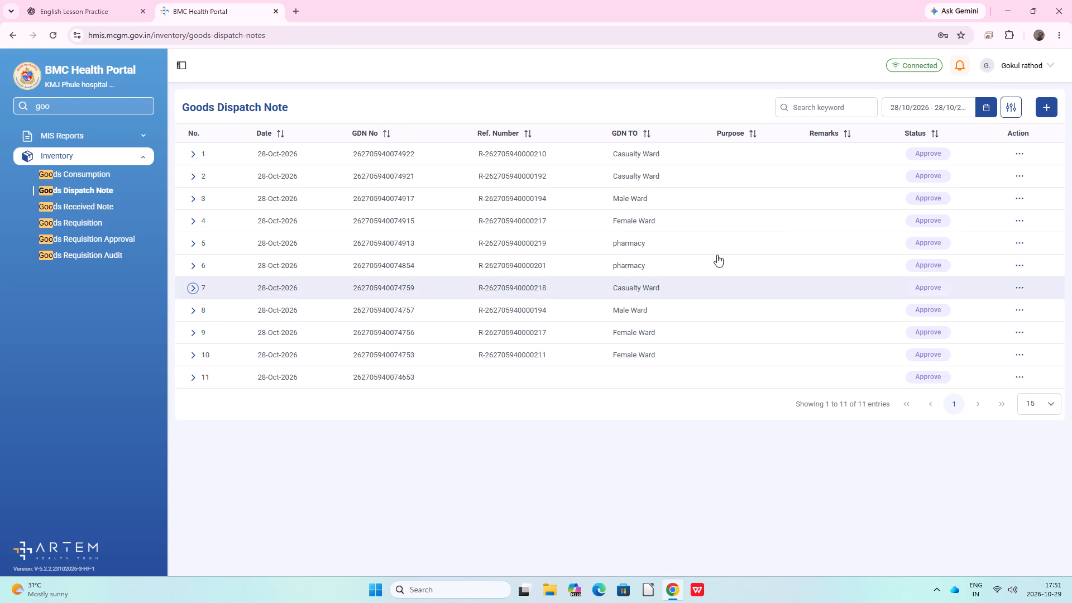
Change the dispatch note date filter to the single date 28/09/2026.
left_click(988, 110)
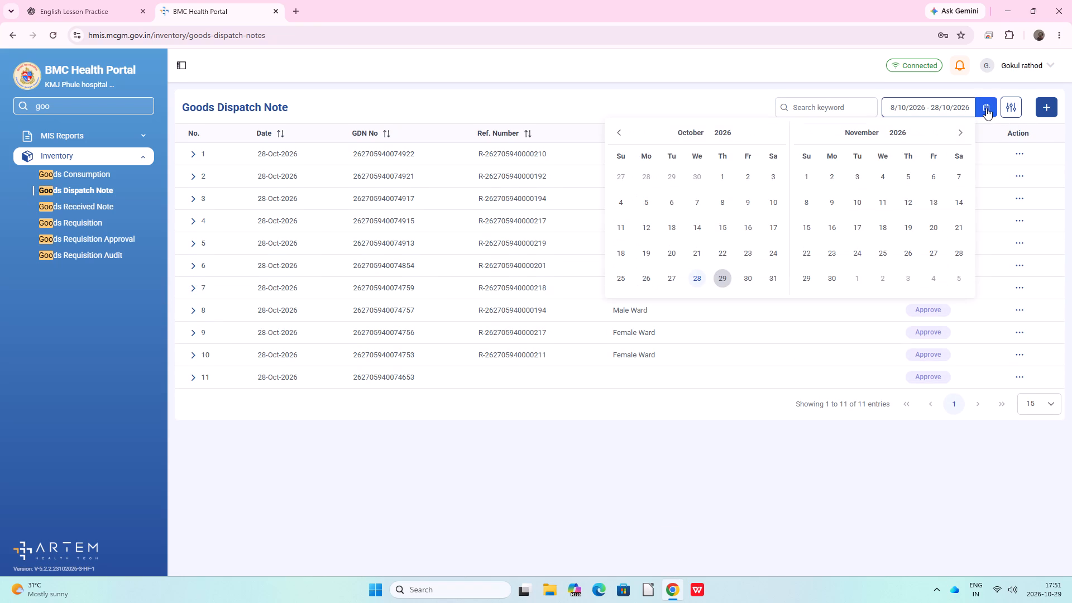
left_click(622, 137)
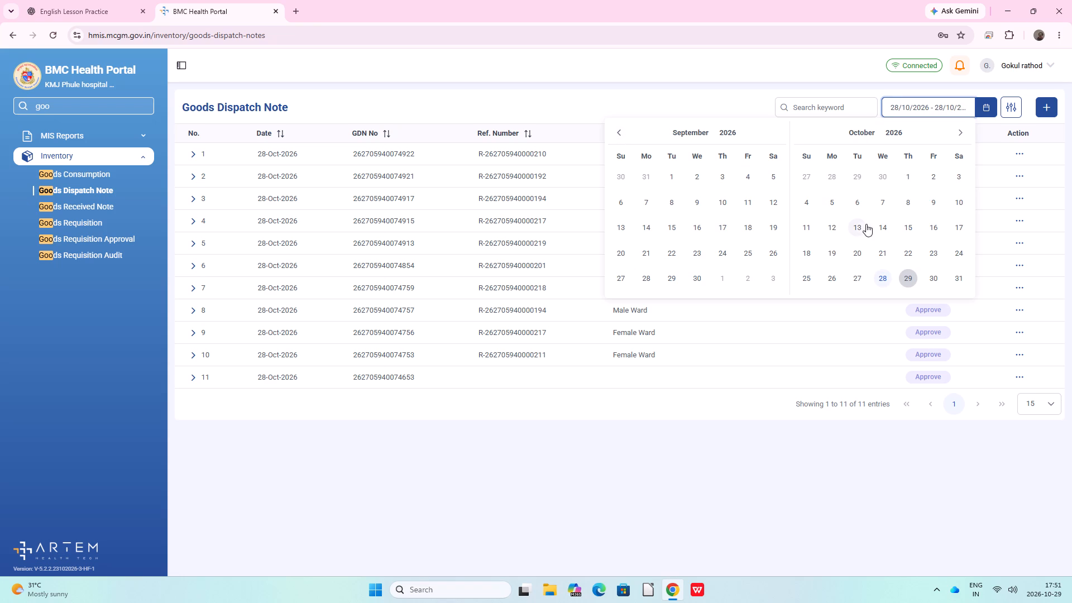
double_click(649, 279)
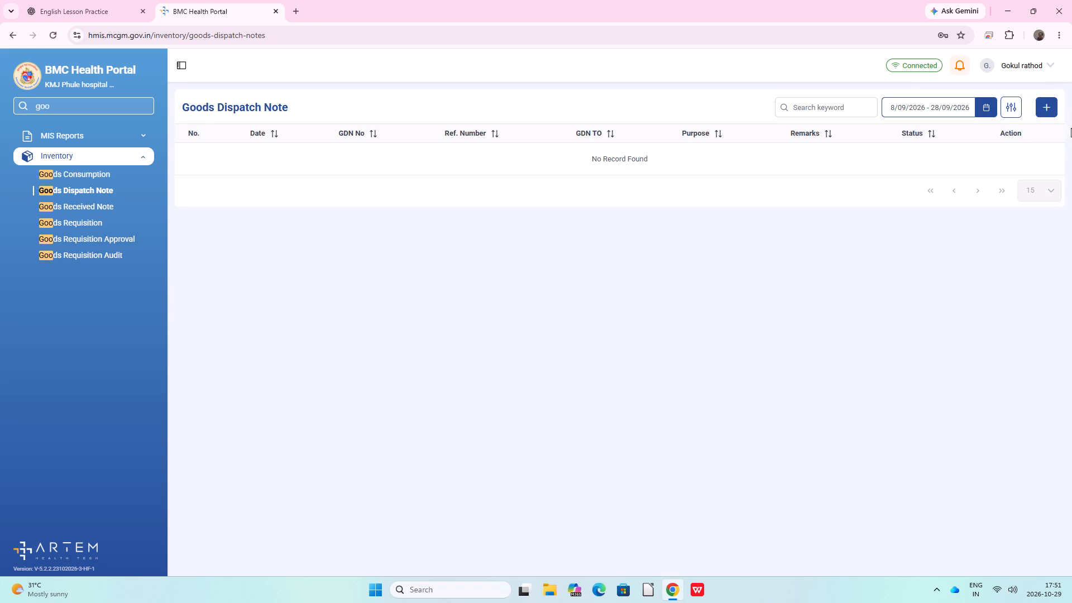
Start a new goods dispatch note from Casualty Ward and set the destination store to pharmacy.
left_click(1040, 104)
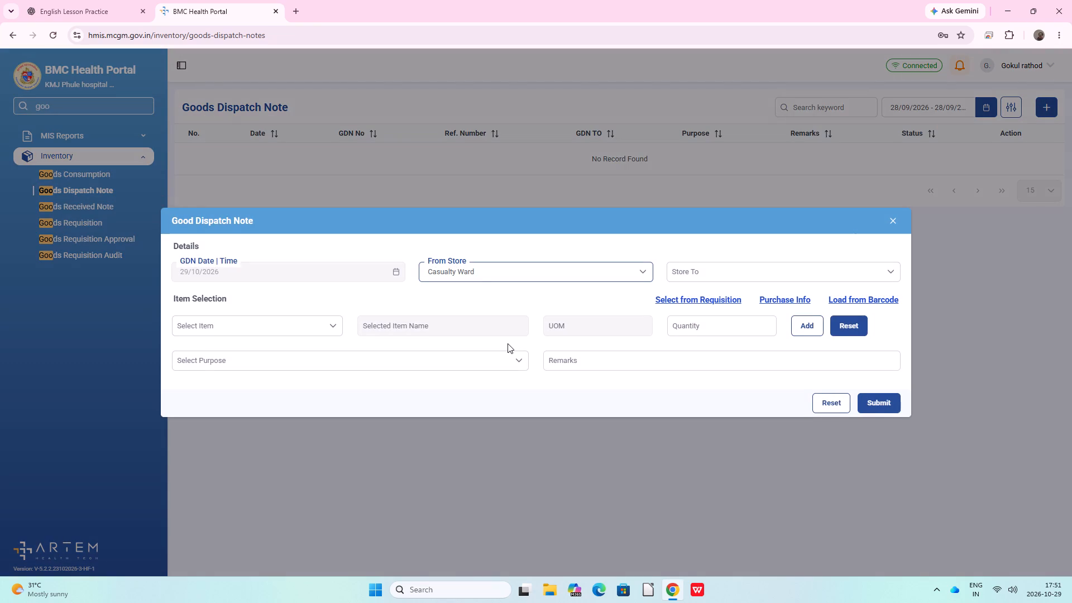
left_click(751, 266)
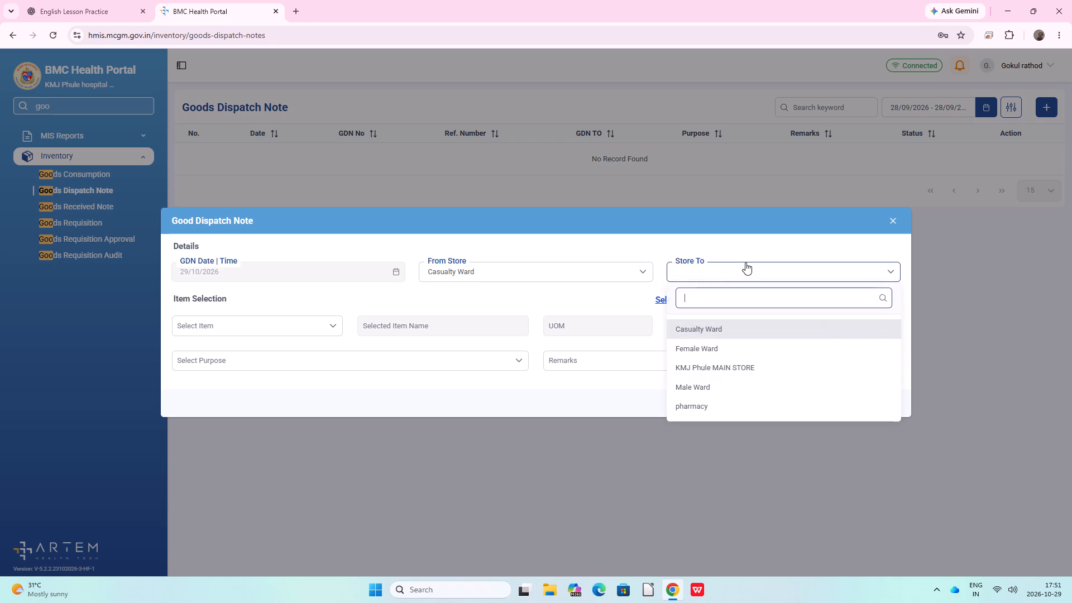
left_click(714, 401)
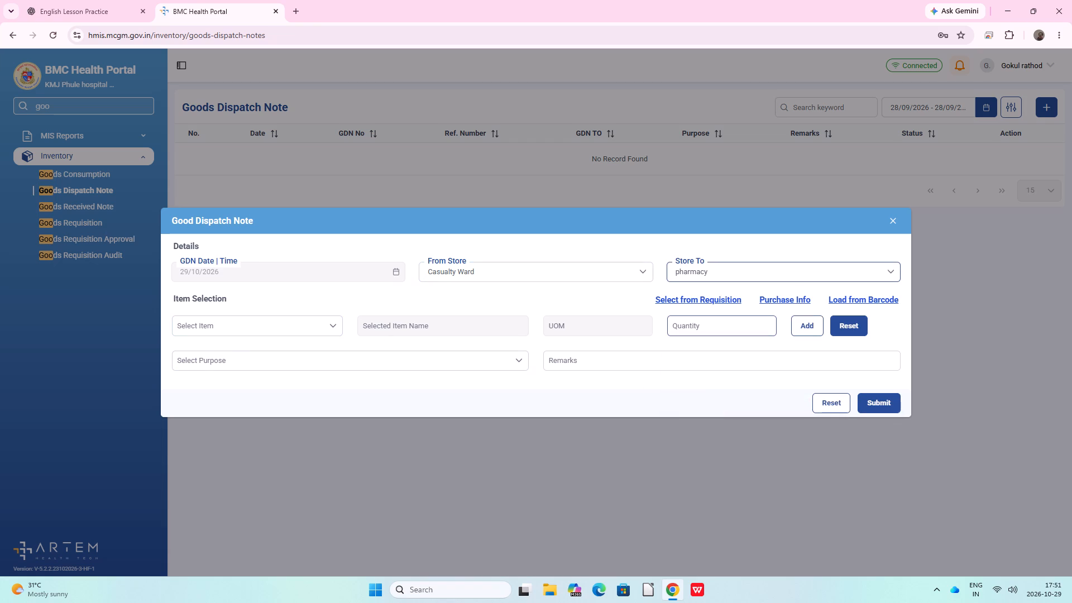
Open the requisition list for this dispatch note and expand the 24-Oct-2026 requisition.
left_click(709, 299)
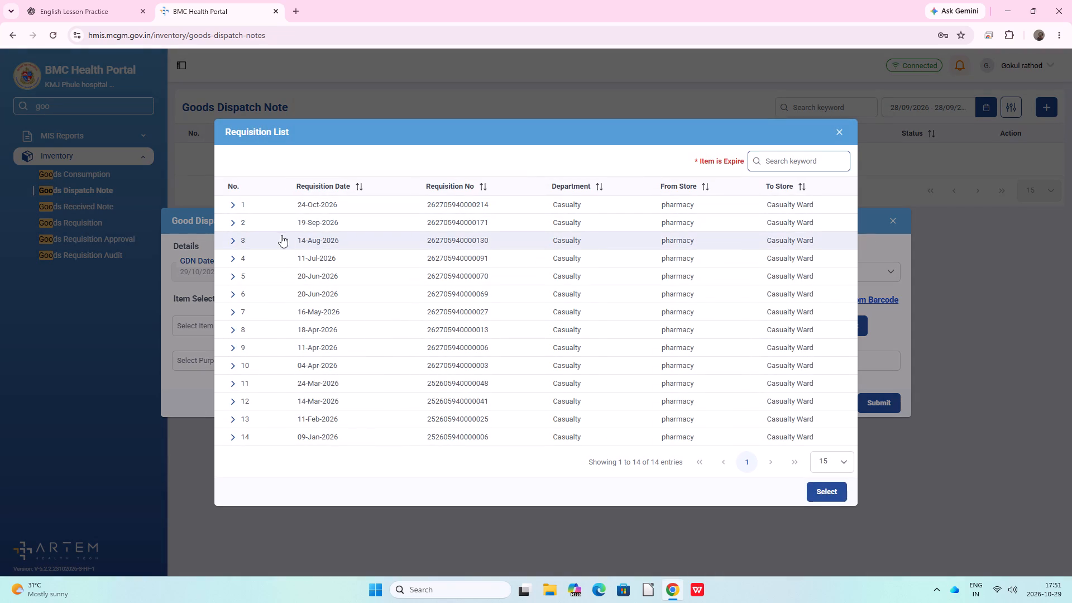
left_click(232, 205)
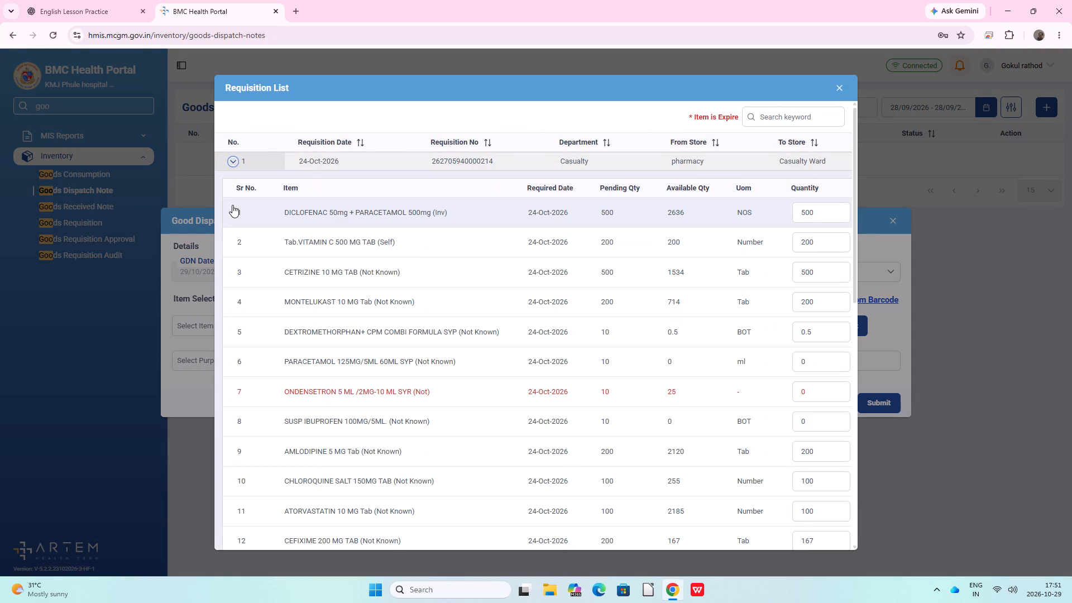
Set the quantity of CIPLOX EYE DROP to 0 in the 24-Oct-2026 requisition.
scroll(419, 339, "down", 2)
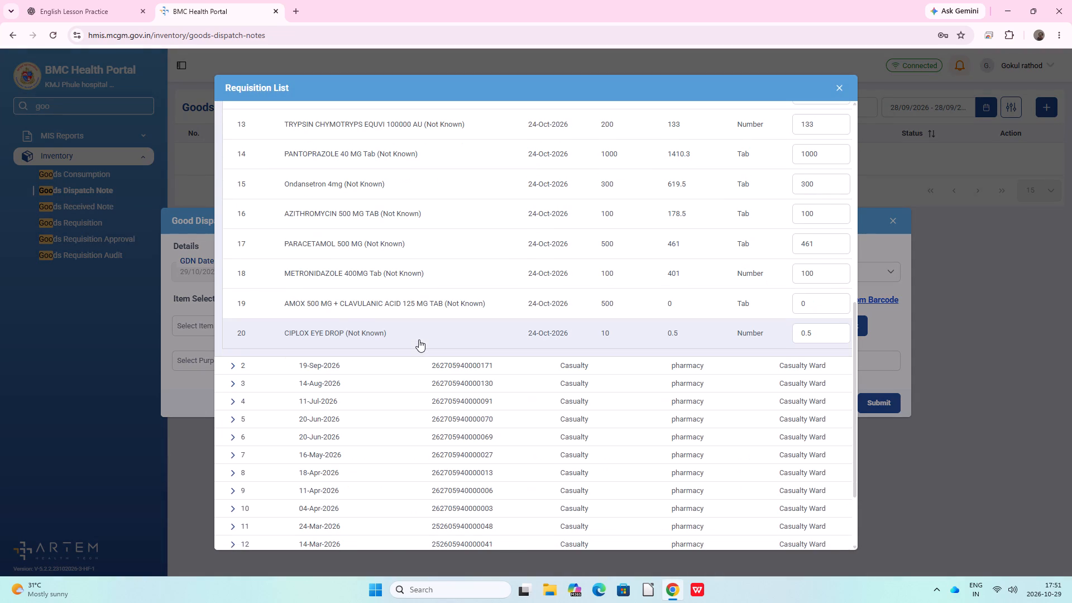
scroll(419, 339, "up", 2)
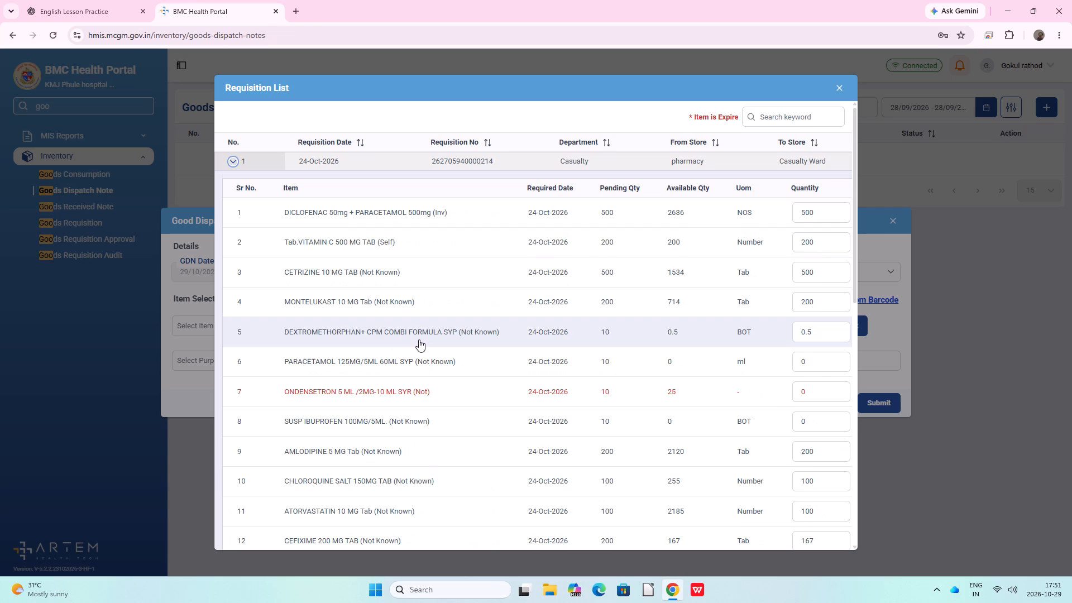
scroll(419, 339, "down", 2)
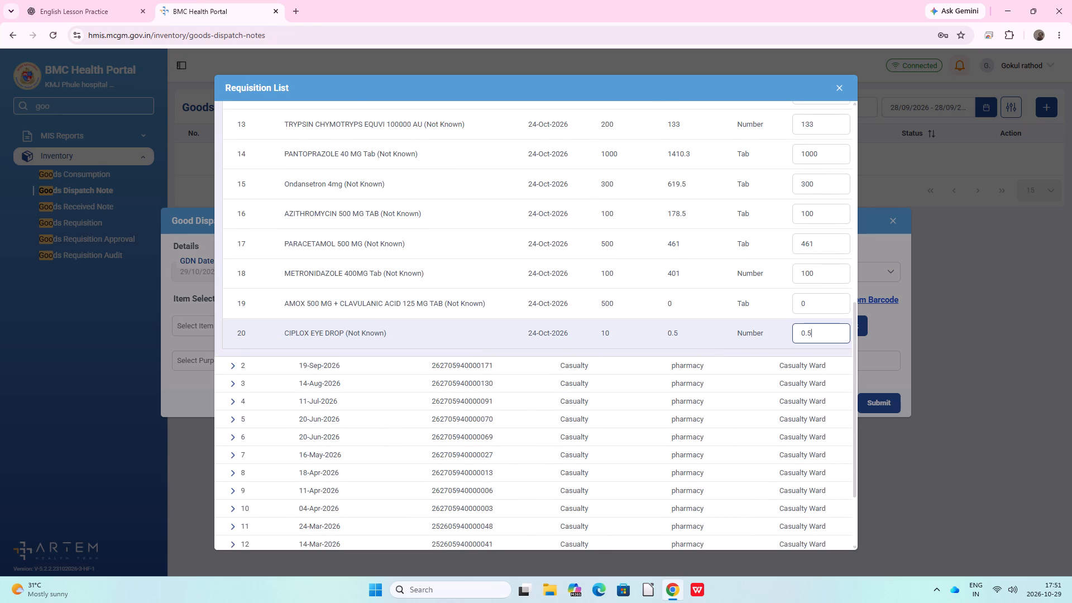
left_click(826, 337)
key("BackSpace")
key("BackSpace")
key("BackSpace")
key("BackSpace")
key("0")
key("Return")
Review the pending, available and issue quantities of all items in the 24-Oct-2026 requisition, then collapse it.
scroll(875, 246, "up", 2)
scroll(789, 208, "up", 3)
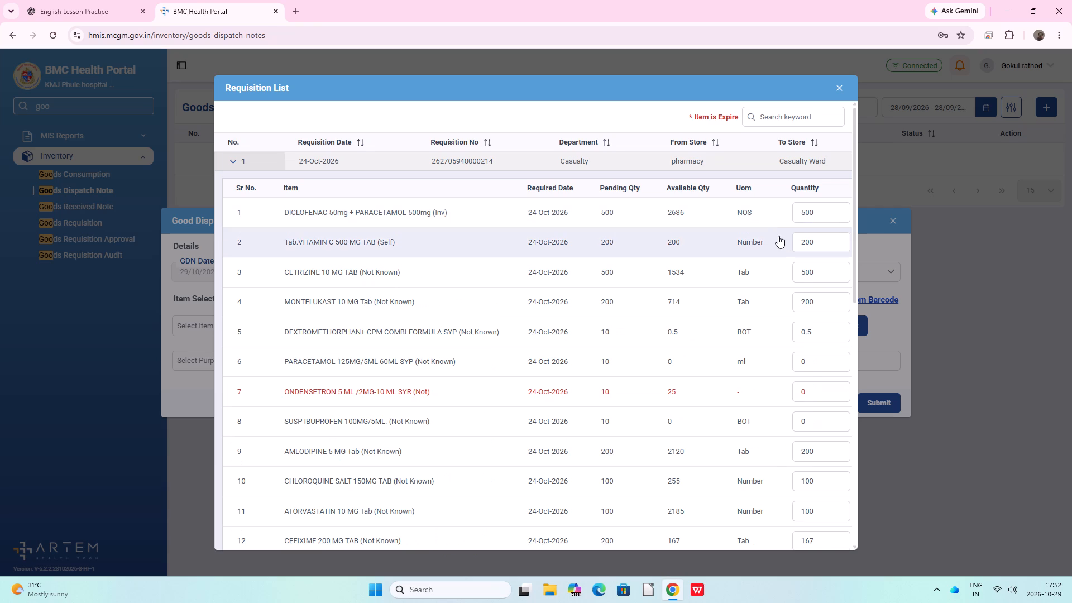
scroll(778, 236, "down", 2)
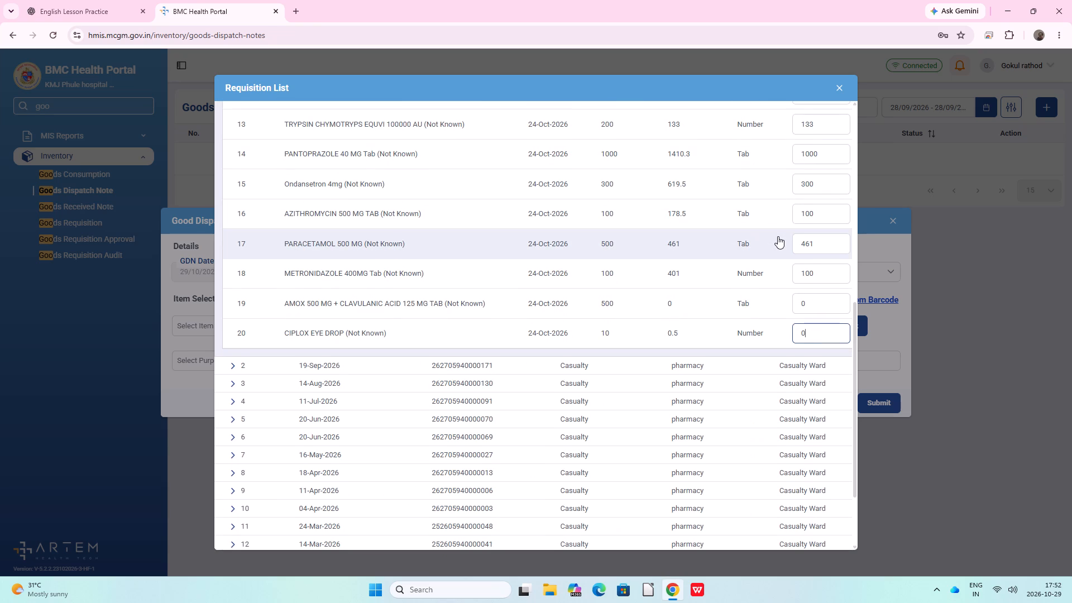
scroll(778, 236, "up", 3)
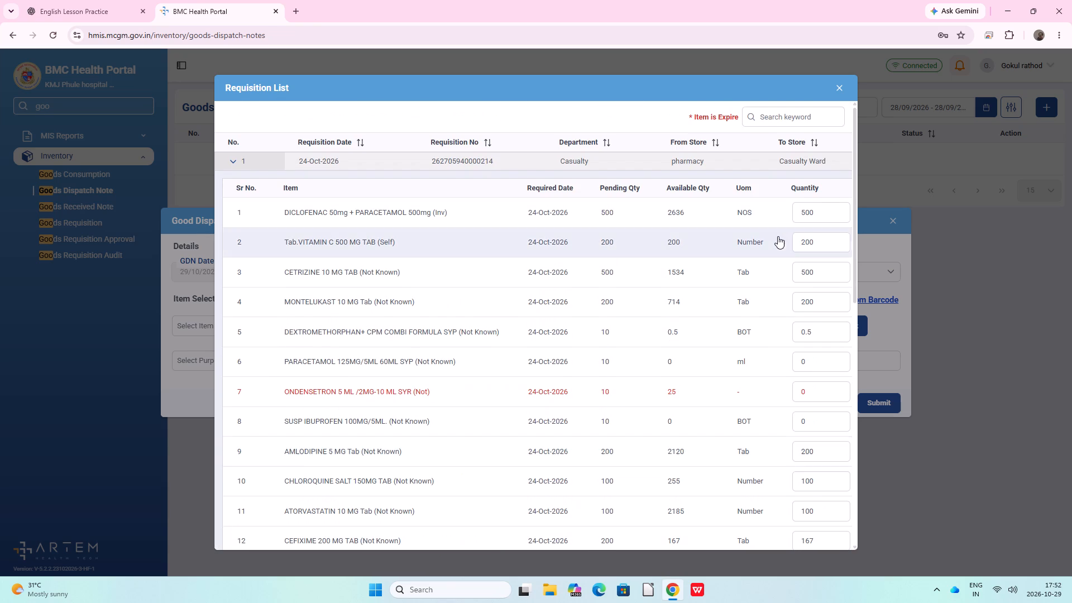
left_click(812, 385)
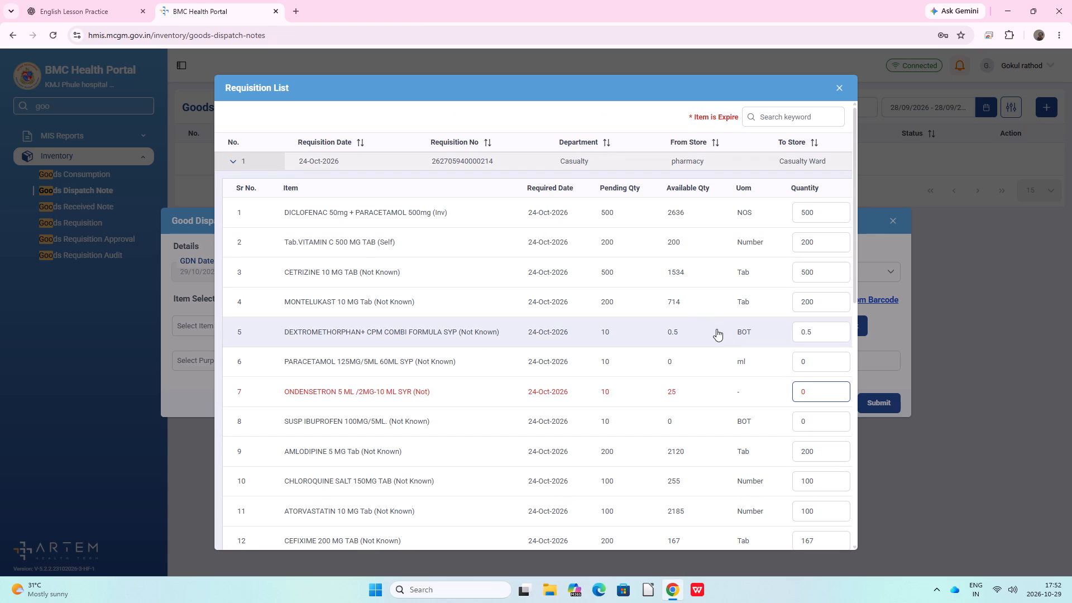
scroll(713, 323, "down", 2)
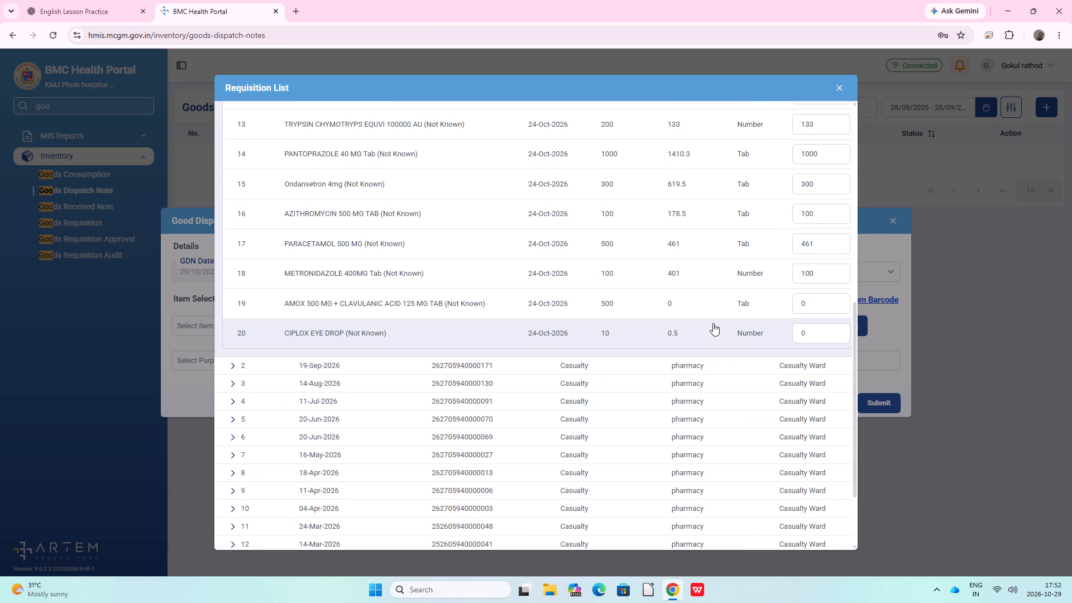
left_click(669, 323)
scroll(699, 313, "up", 3)
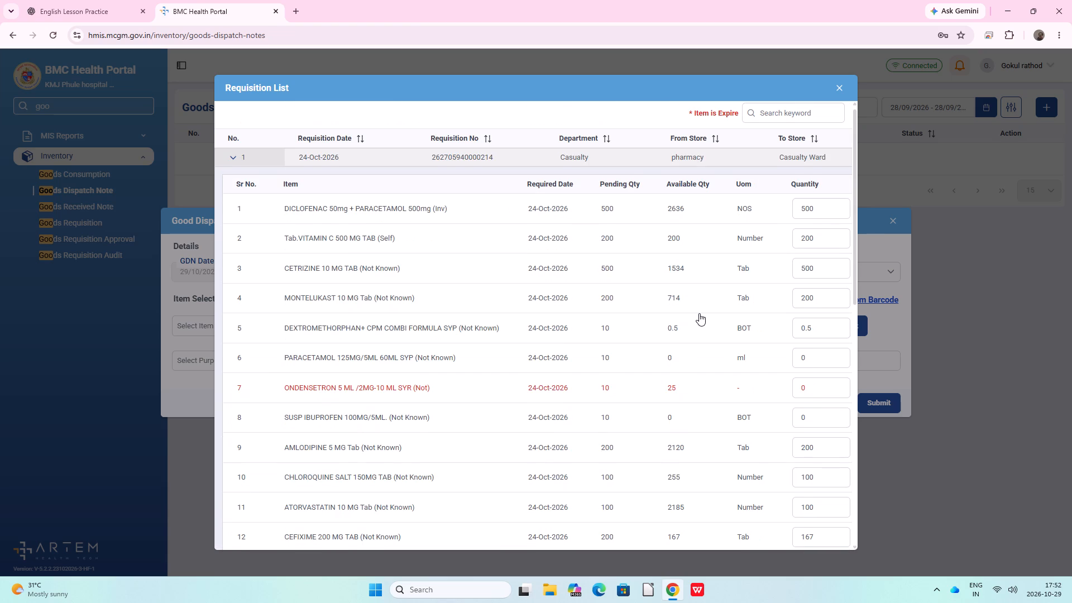
scroll(699, 313, "up", 2)
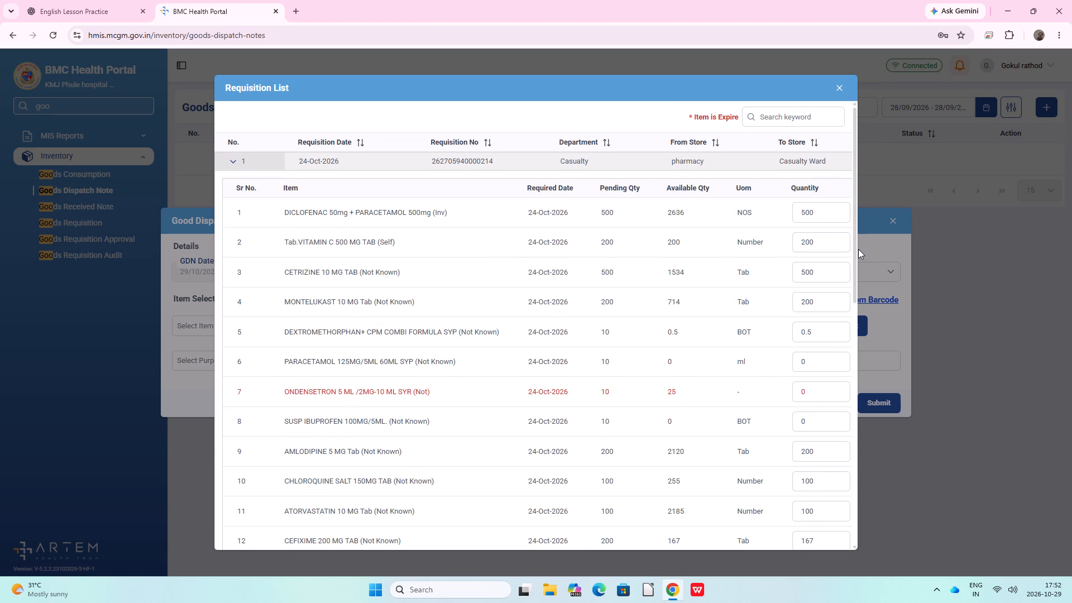
left_click_drag(852, 251, 862, 535)
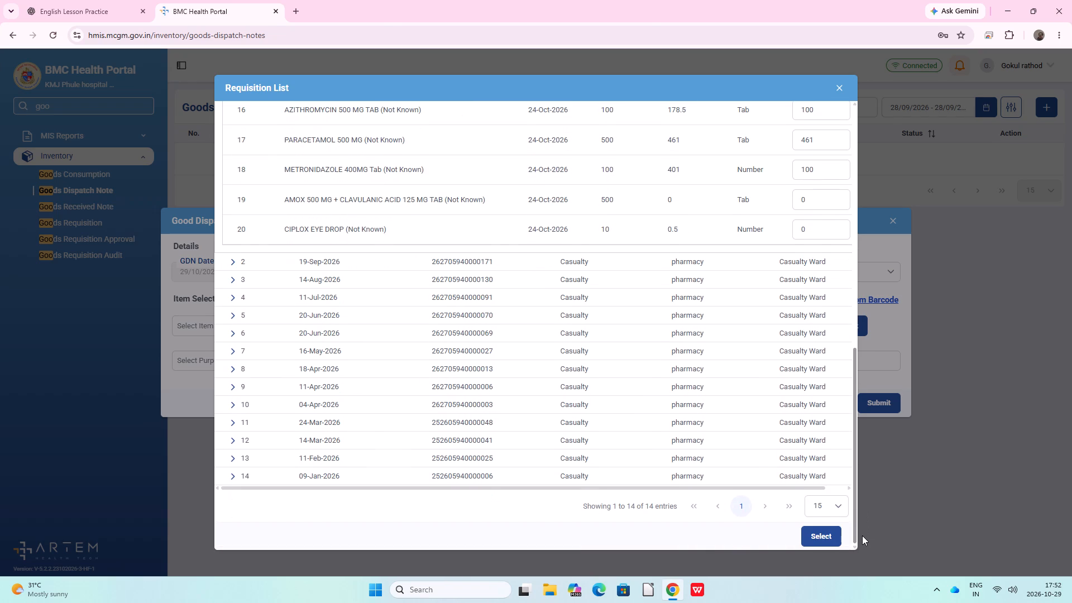
left_click_drag(862, 535, 864, 426)
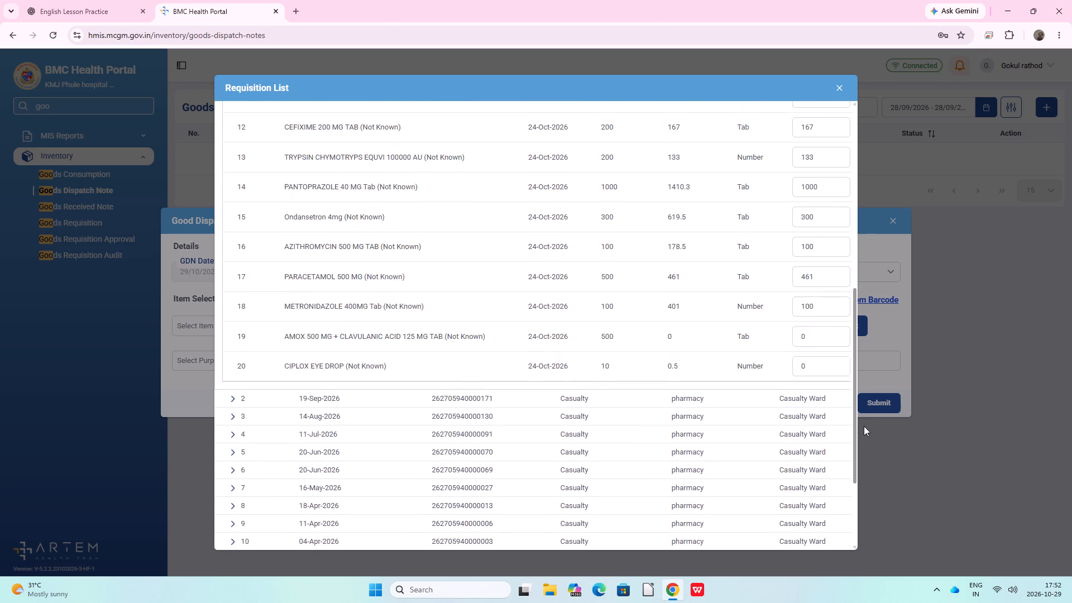
left_click_drag(864, 426, 858, 234)
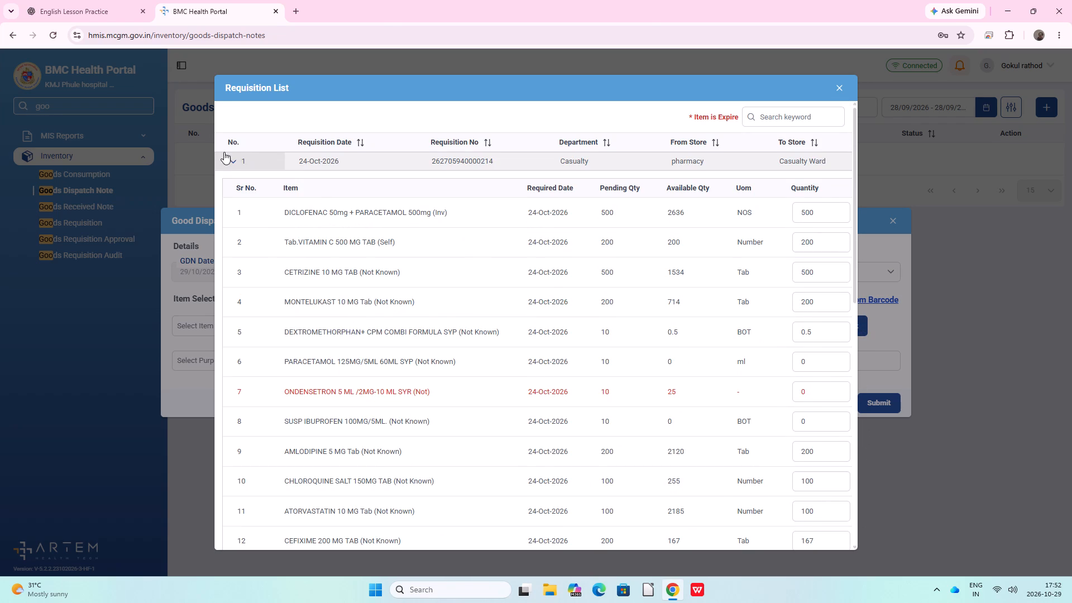
left_click(229, 158)
left_click(233, 161)
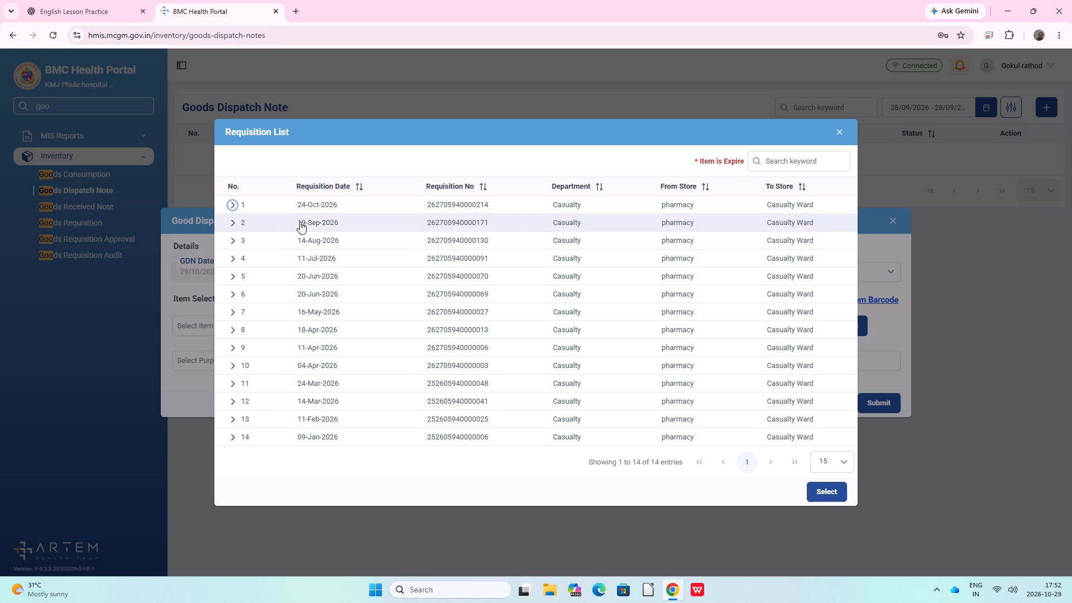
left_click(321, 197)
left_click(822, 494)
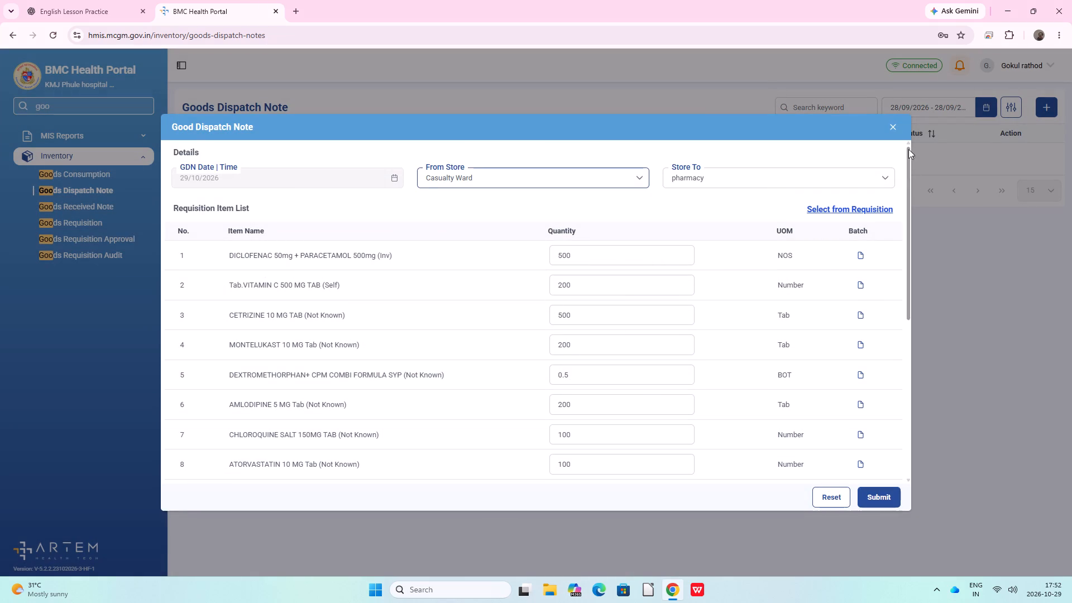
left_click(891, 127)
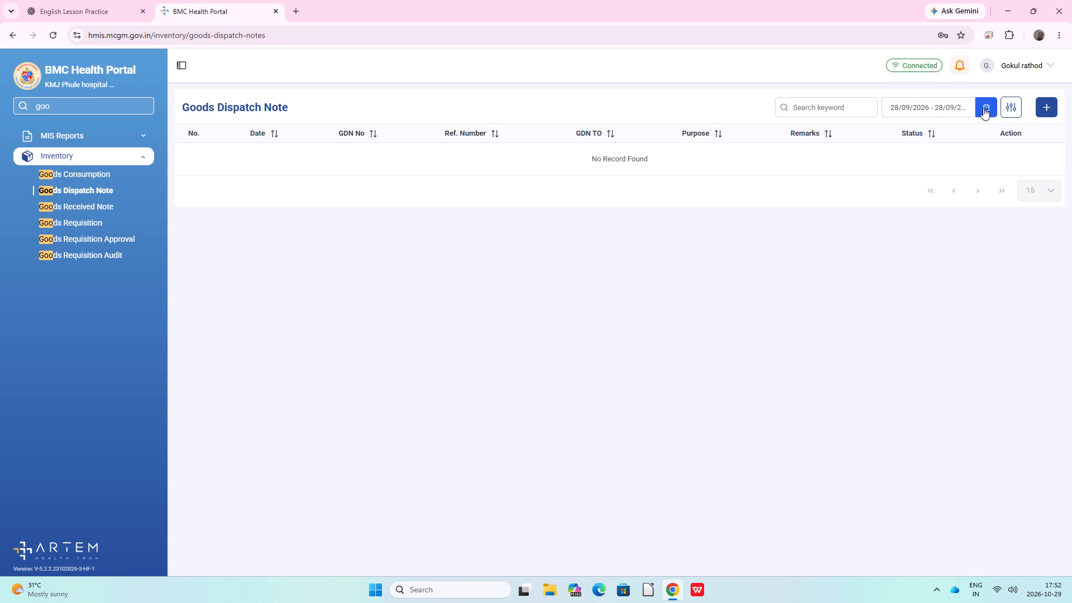
Start a new goods dispatch note from Casualty Ward with pharmacy as the destination store.
left_click(1054, 103)
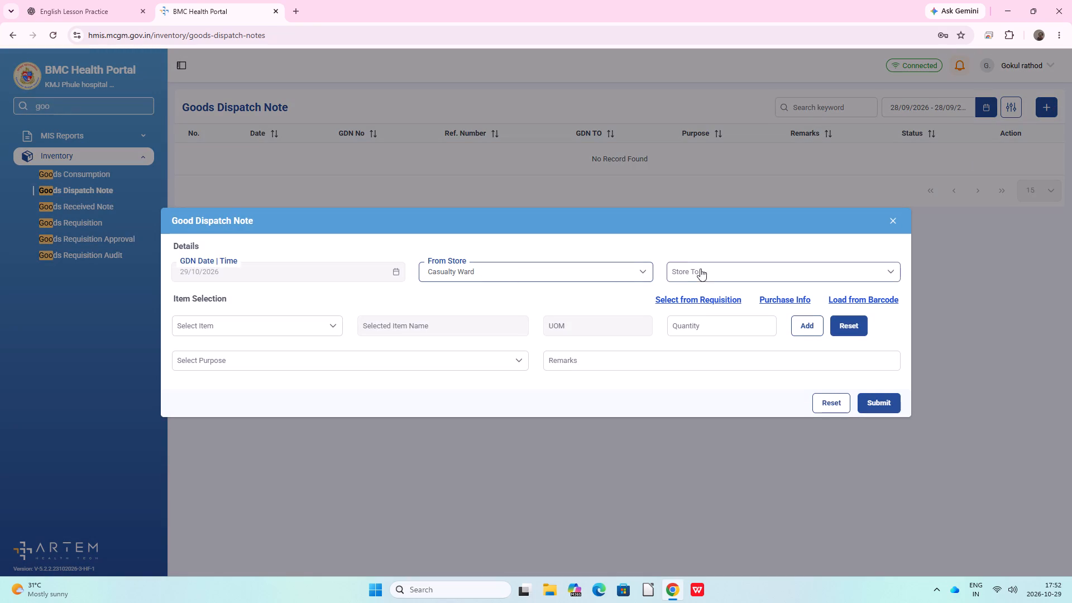
left_click(702, 267)
left_click(691, 410)
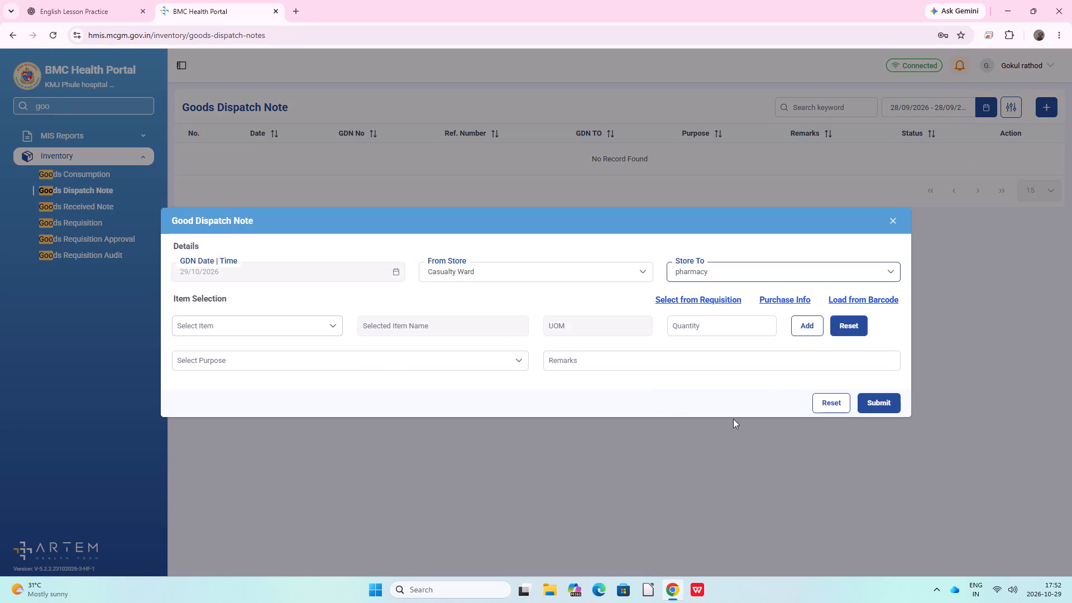
Load the items of the 24-Oct-2026 requisition into the dispatch note.
left_click(700, 300)
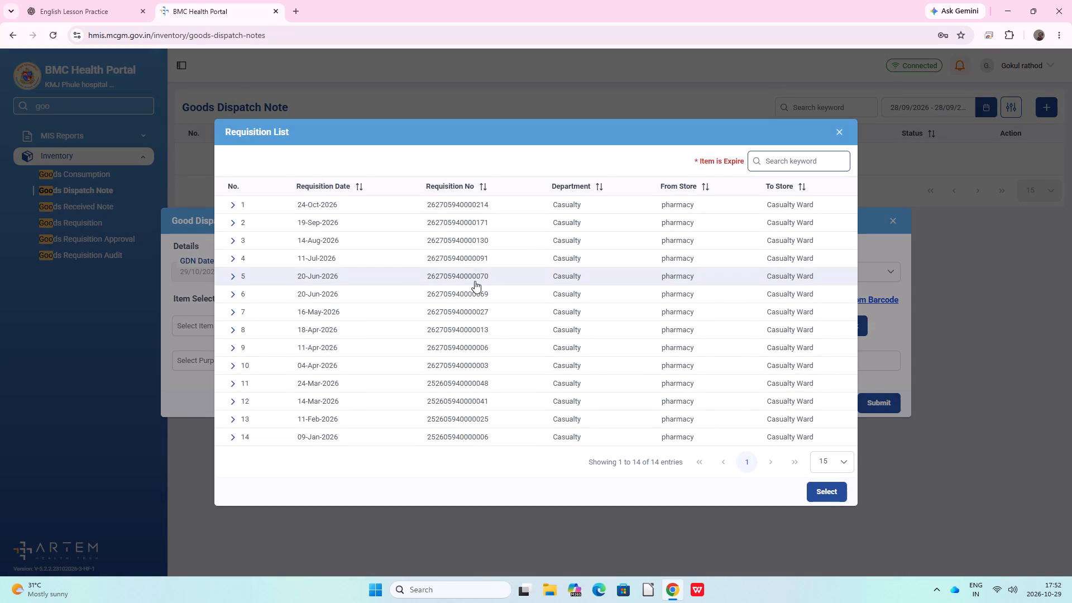
left_click(234, 206)
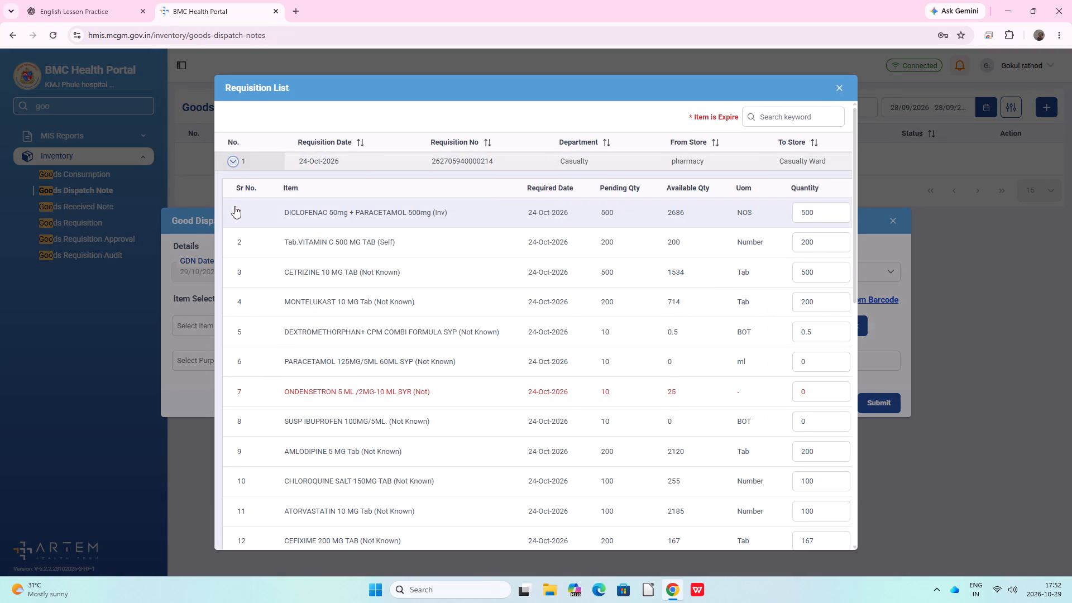
scroll(505, 291, "down", 8)
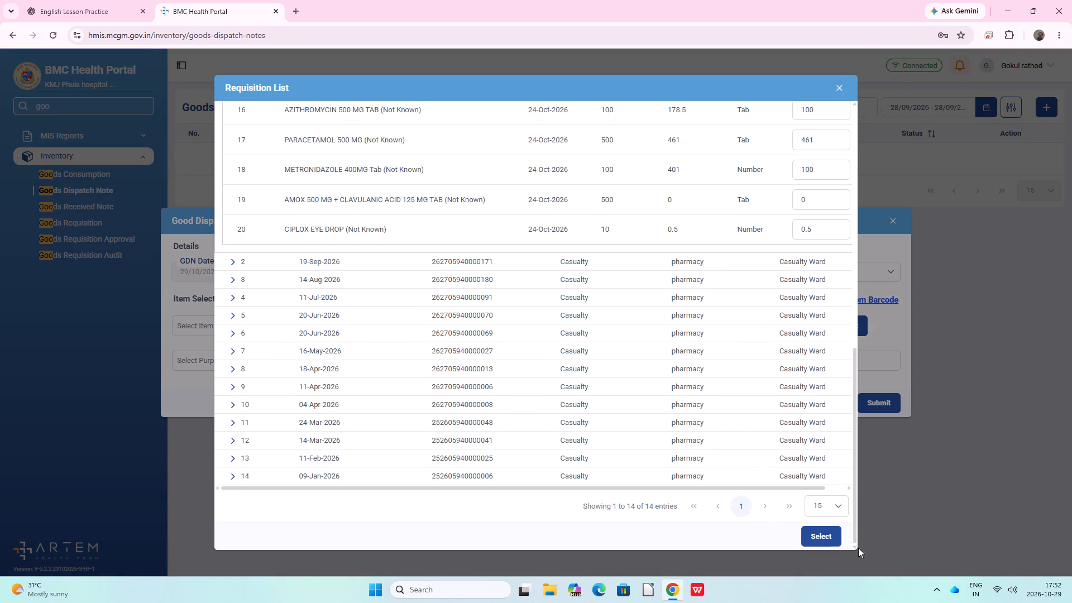
left_click(824, 533)
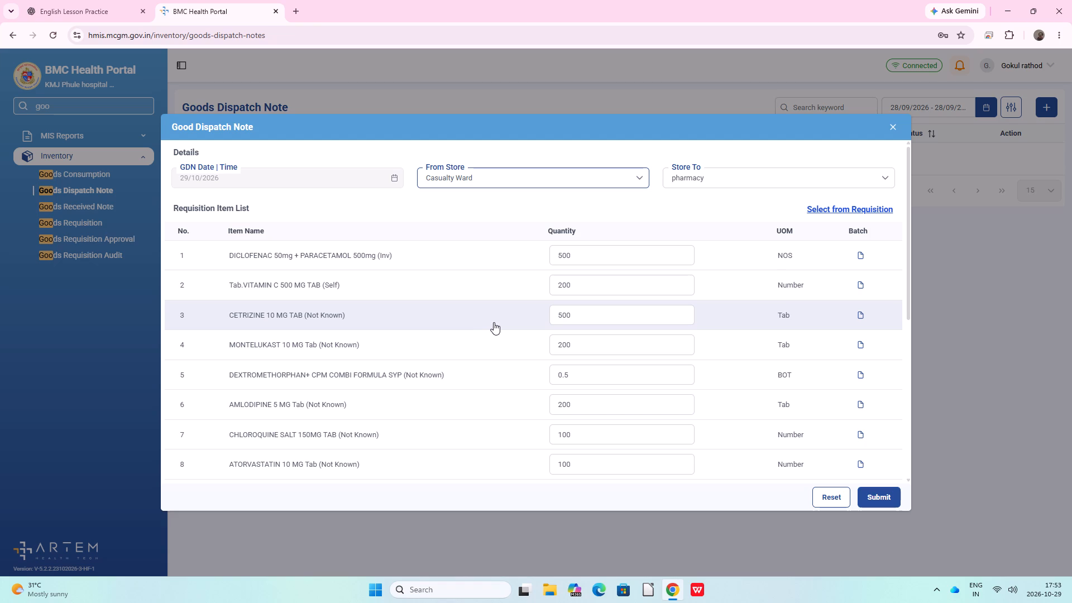
Set the quantity of CIPLOX EYE DROP to 0 in the dispatch note's requisition item list.
scroll(494, 322, "down", 5)
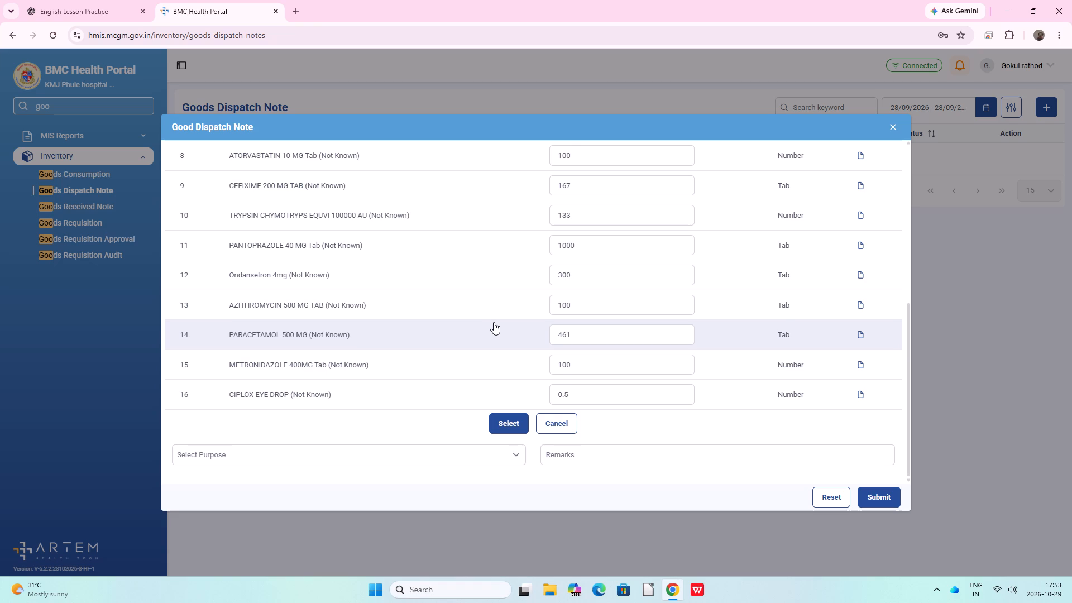
left_click(576, 395)
key("BackSpace")
key("BackSpace")
key("BackSpace")
key("0")
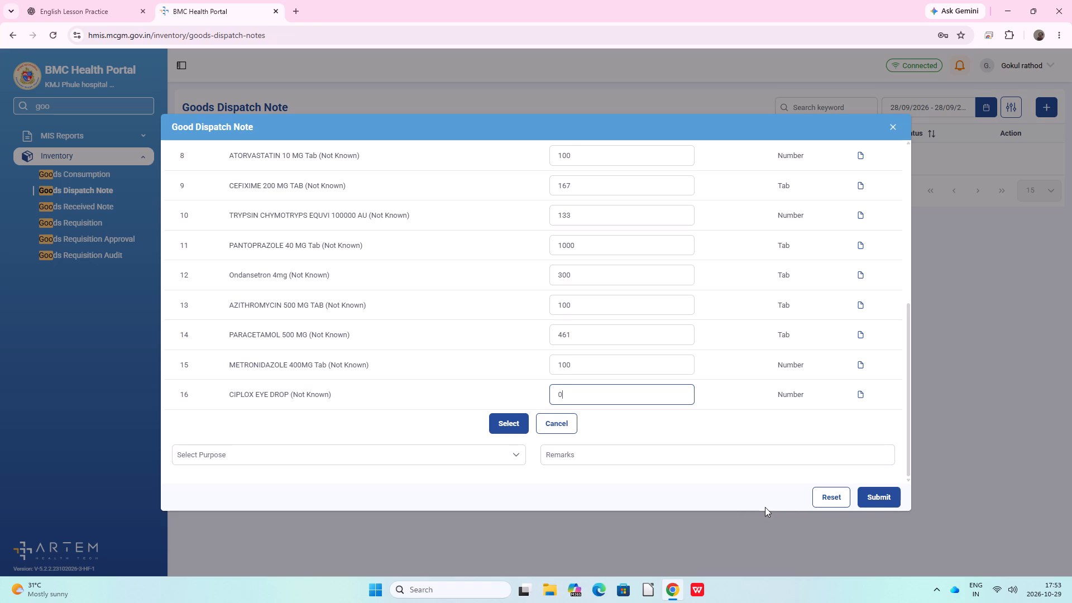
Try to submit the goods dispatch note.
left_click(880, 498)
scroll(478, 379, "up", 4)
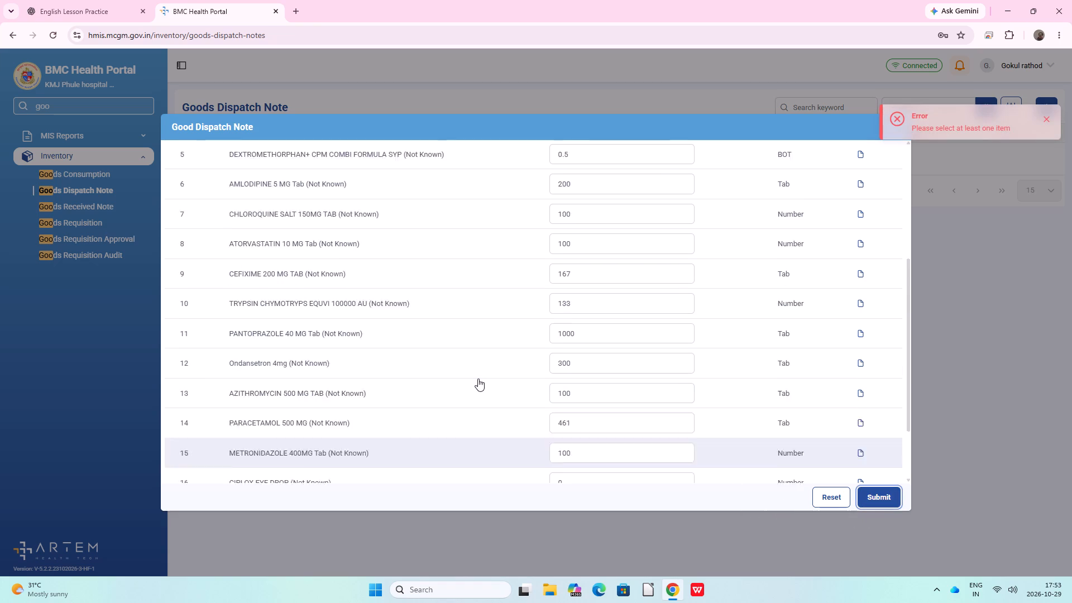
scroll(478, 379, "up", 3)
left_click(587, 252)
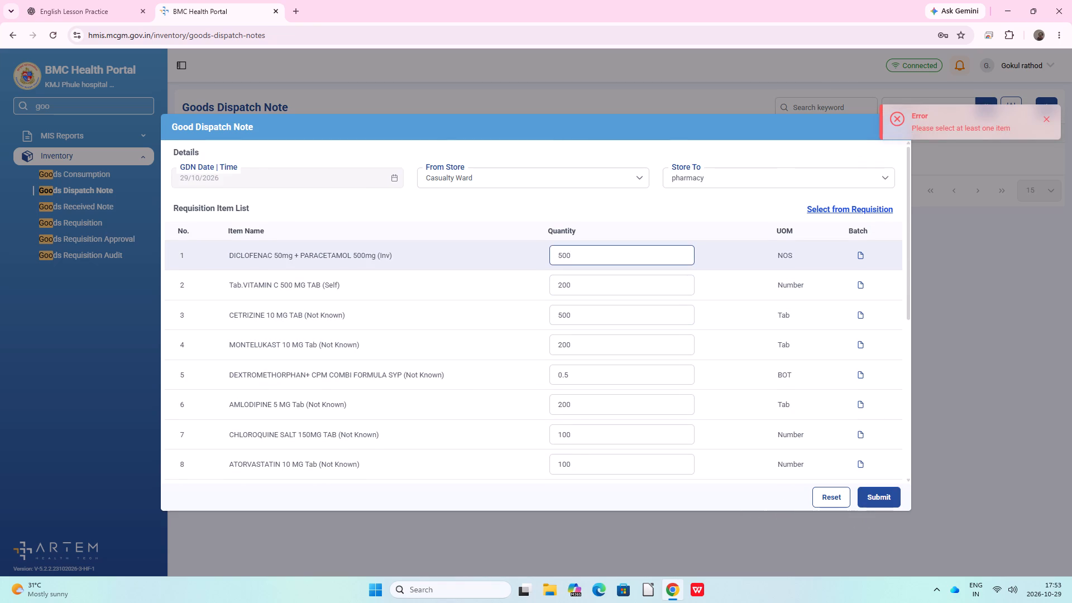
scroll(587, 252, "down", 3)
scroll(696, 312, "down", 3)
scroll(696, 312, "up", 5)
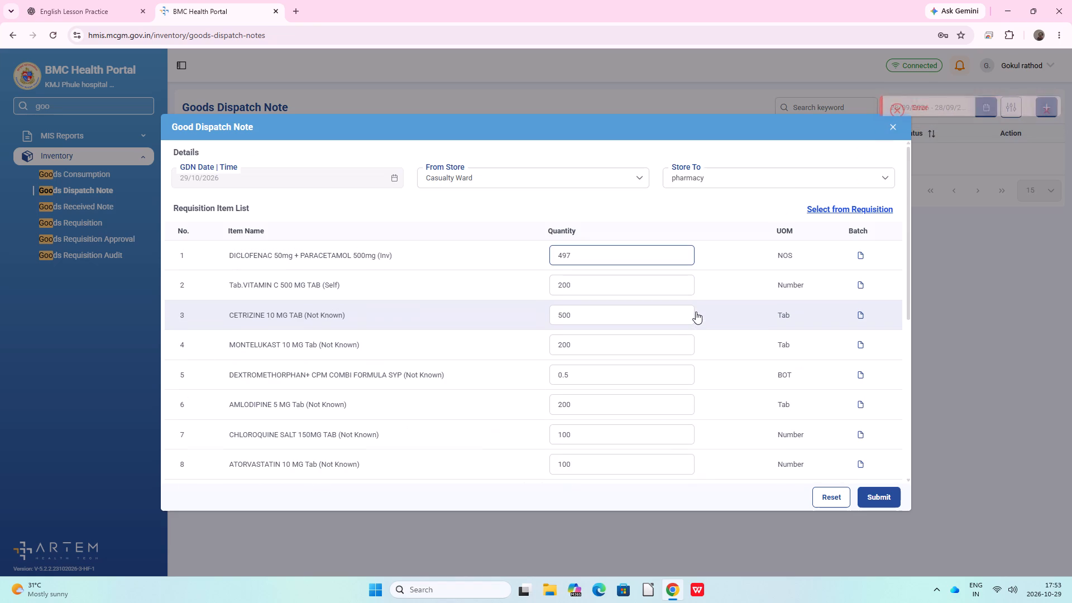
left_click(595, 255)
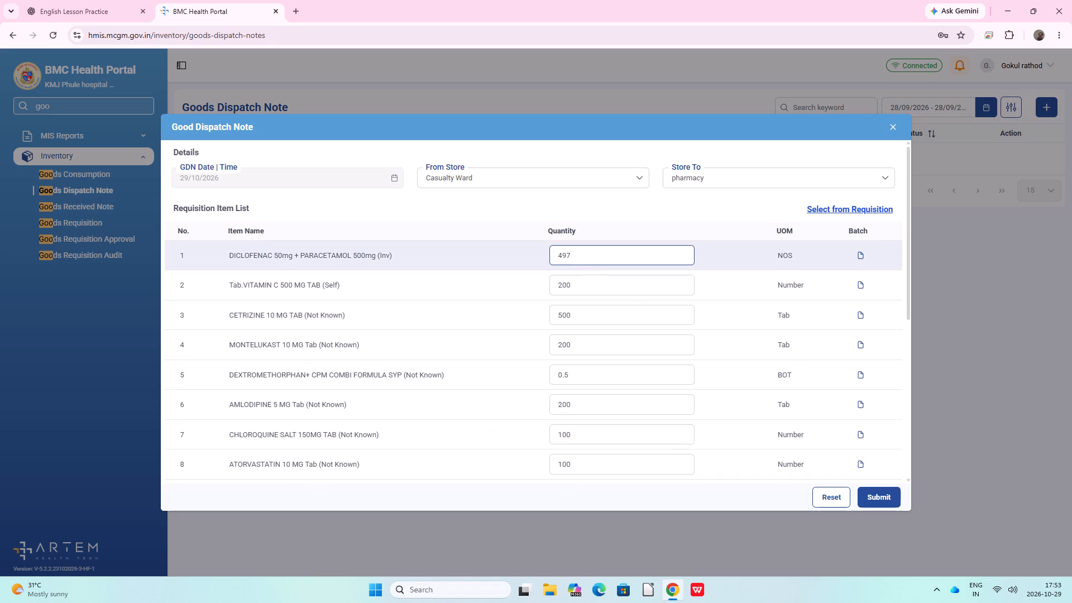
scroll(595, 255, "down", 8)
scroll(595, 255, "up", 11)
Proceed with the item selection and save the DICLOFENAC 50mg + PARACETAMOL 500mg allocation of 500 from batch GIK02AAA.
left_click_drag(907, 316, 907, 399)
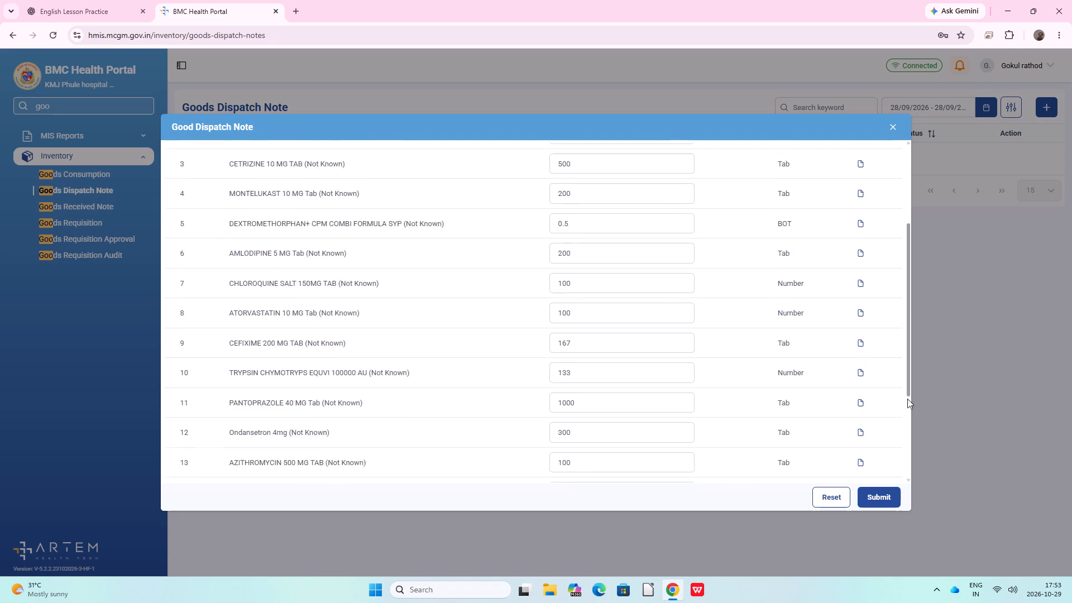
left_click_drag(907, 399, 923, 478)
left_click(514, 419)
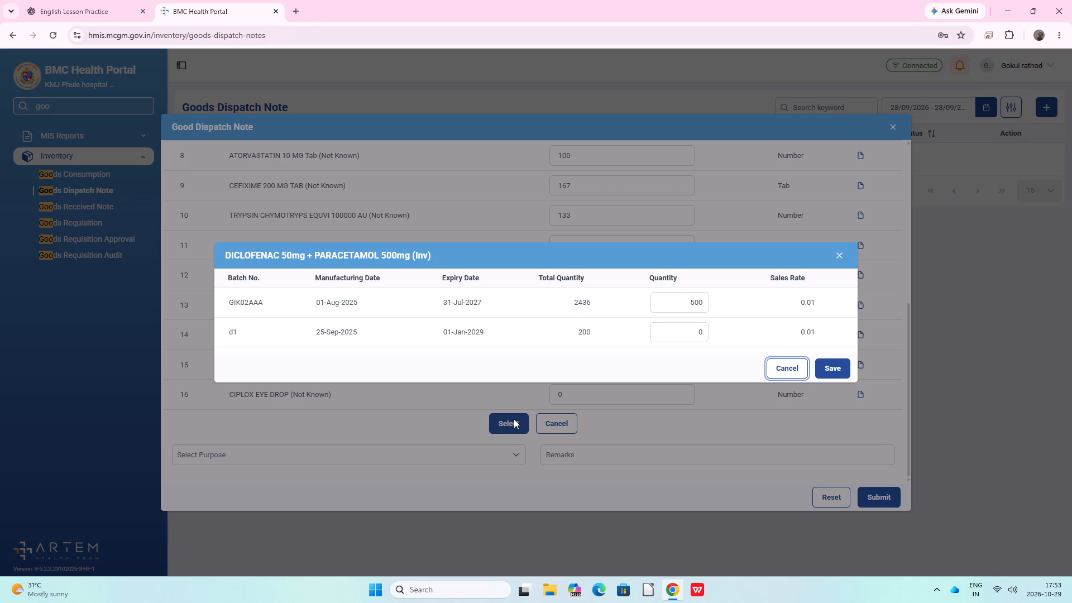
left_click(529, 306)
left_click(831, 367)
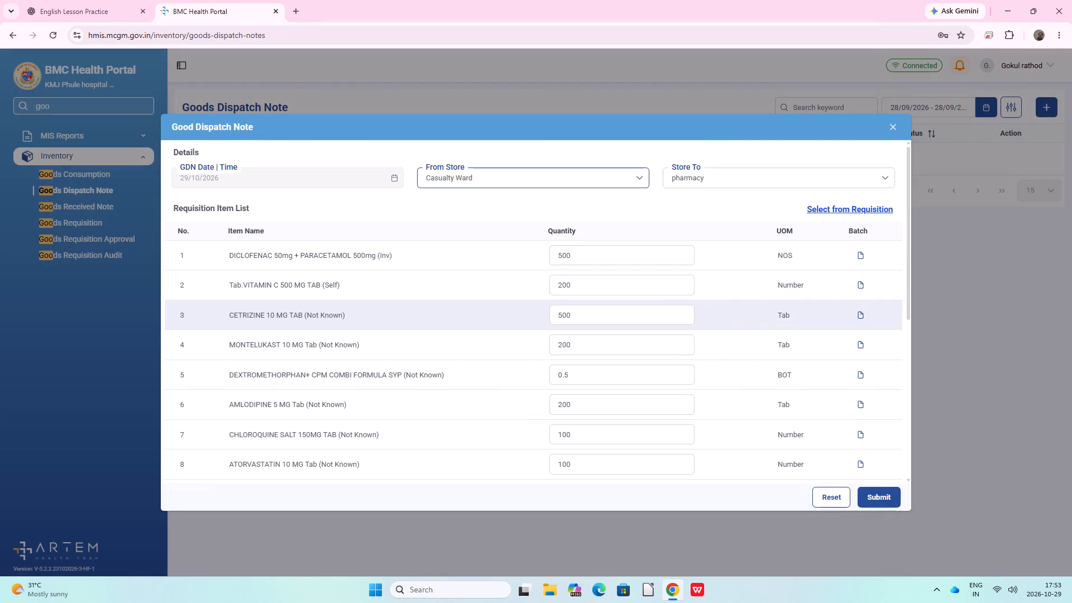
Repeat the item selection and save the Tab.VITAMIN C 500 MG allocation of 200 from batch VCA22K25.
left_click(571, 286)
scroll(595, 310, "down", 1)
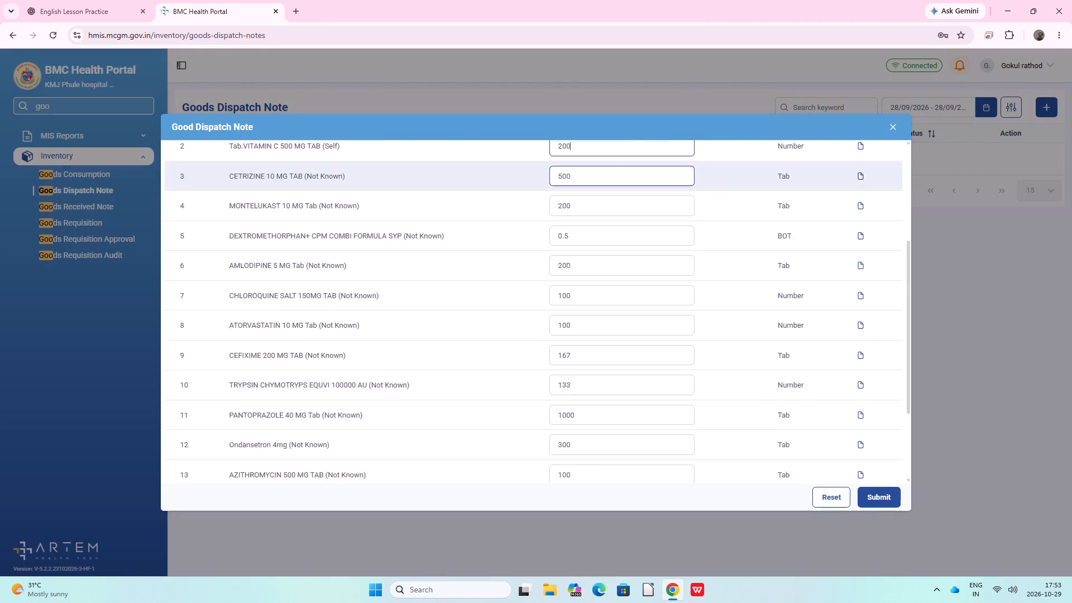
scroll(615, 306, "up", 2)
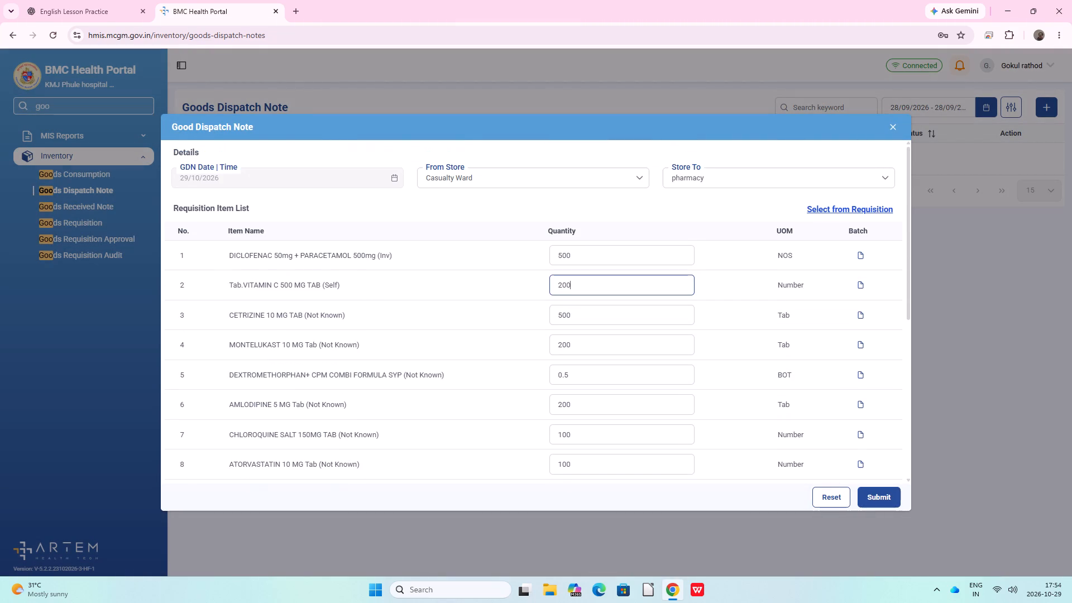
scroll(615, 306, "down", 3)
left_click(515, 424)
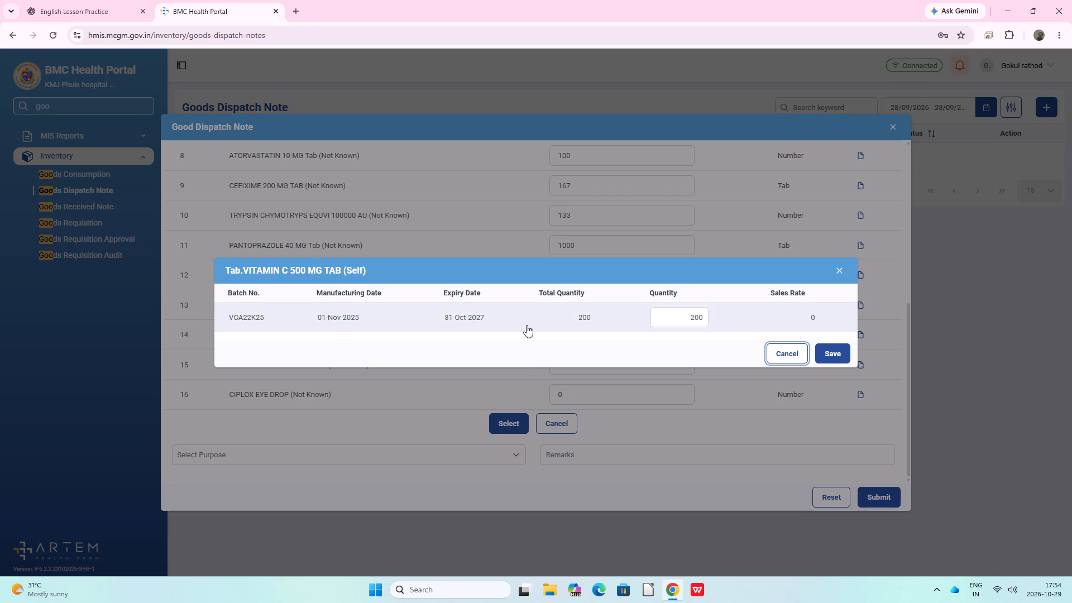
left_click(527, 325)
left_click(834, 354)
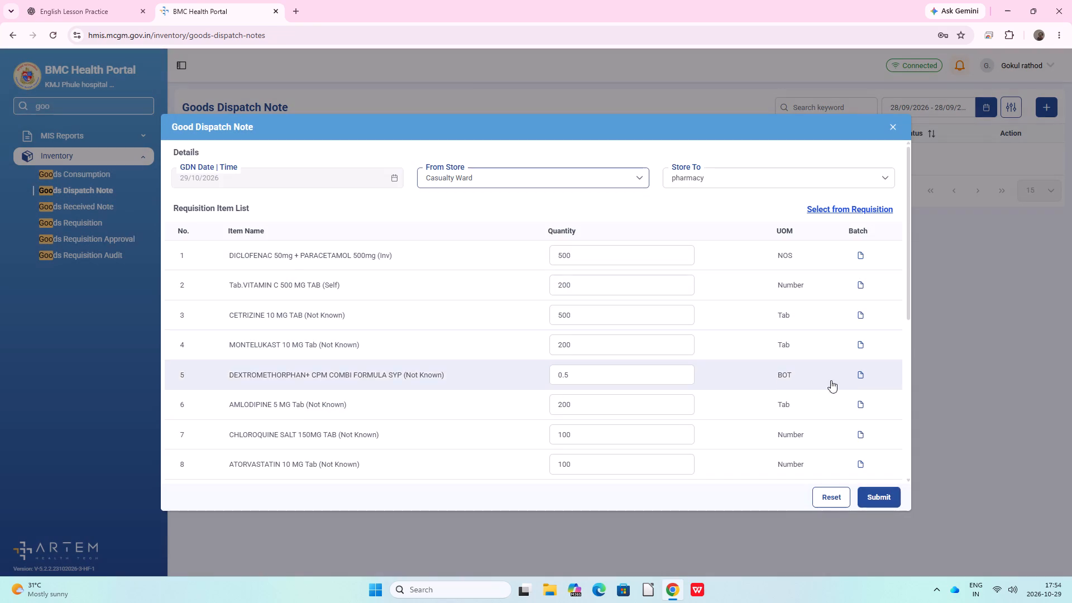
Repeat the item selection and save the CETRIZINE 10 MG TAB allocation of 500 from batch LMT251548.
left_click(442, 307)
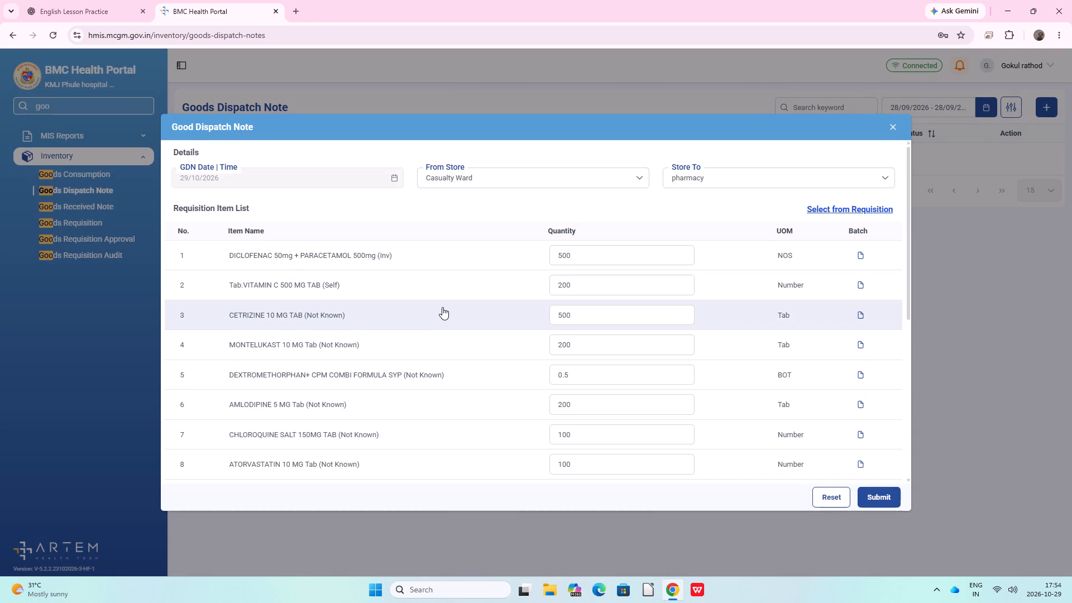
scroll(442, 307, "down", 2)
left_click(498, 418)
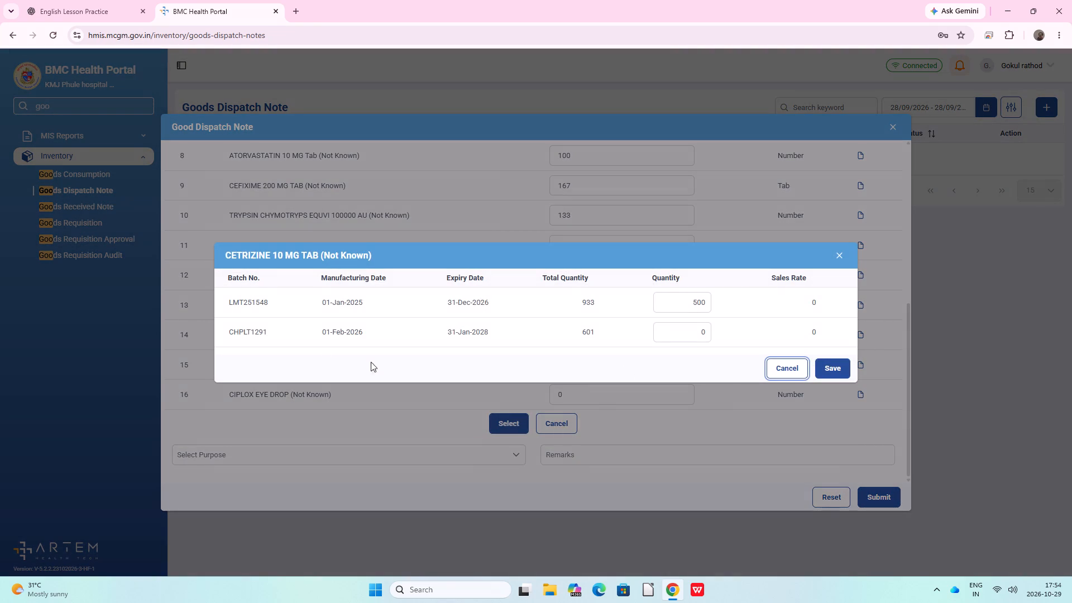
left_click(840, 362)
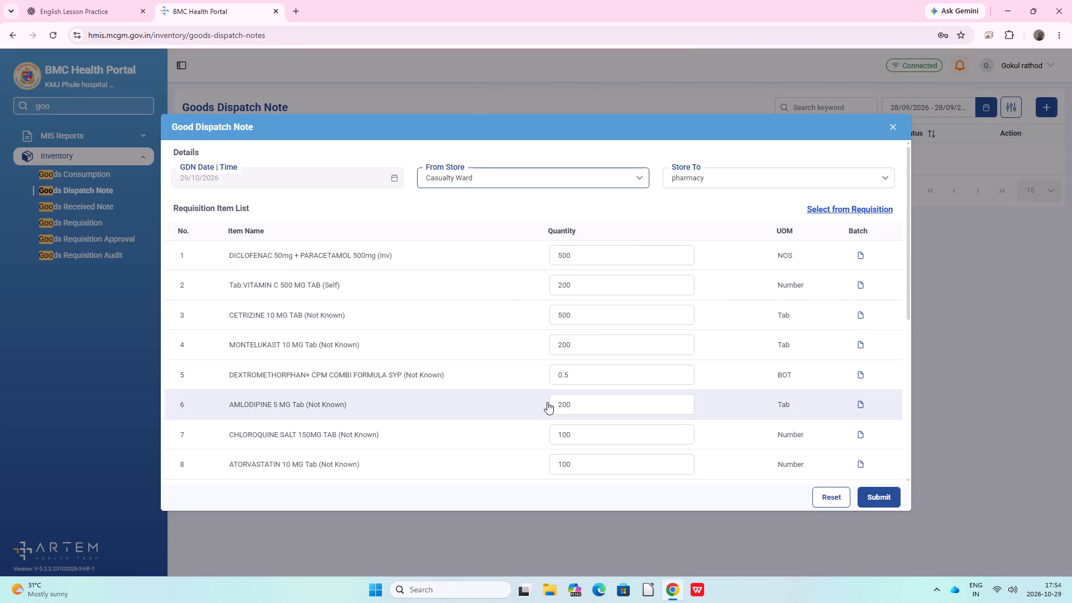
View the batch allocation for MONTELUKAST 10 MG Tab and close it without saving.
scroll(547, 402, "down", 4)
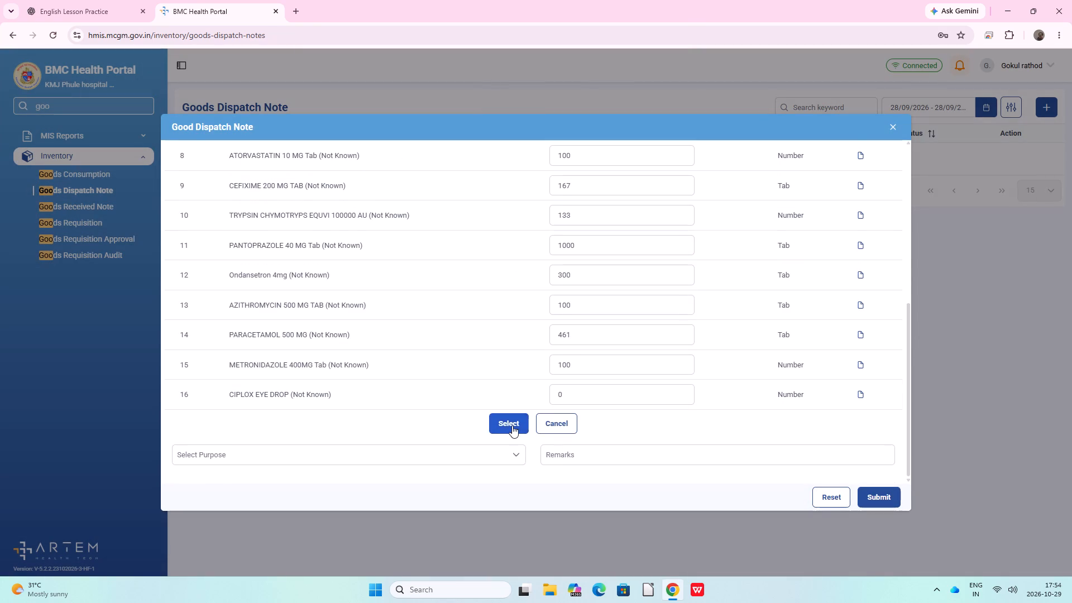
left_click(504, 425)
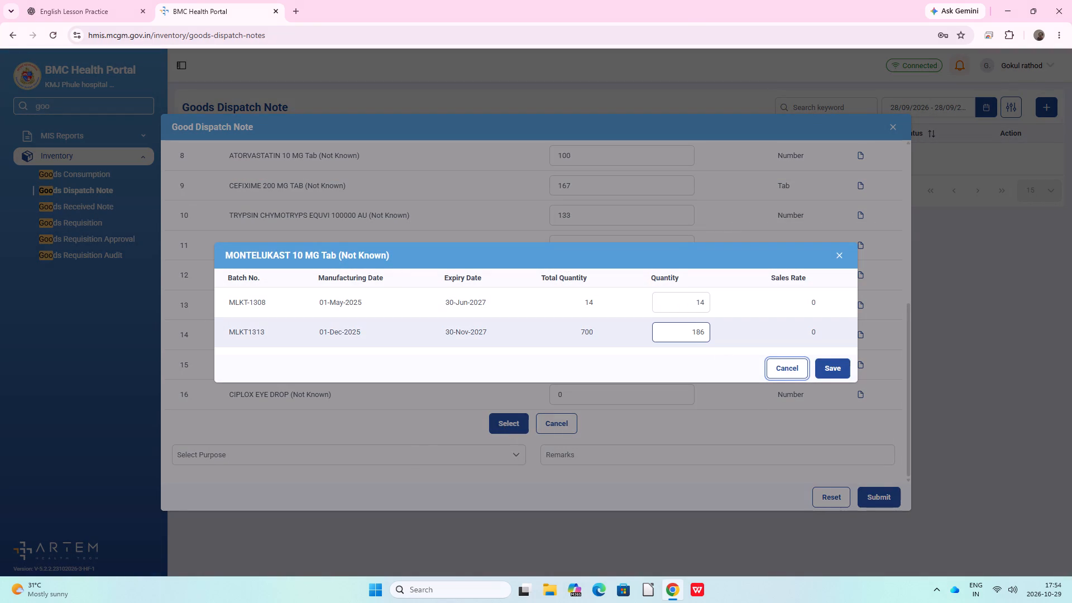
left_click(838, 250)
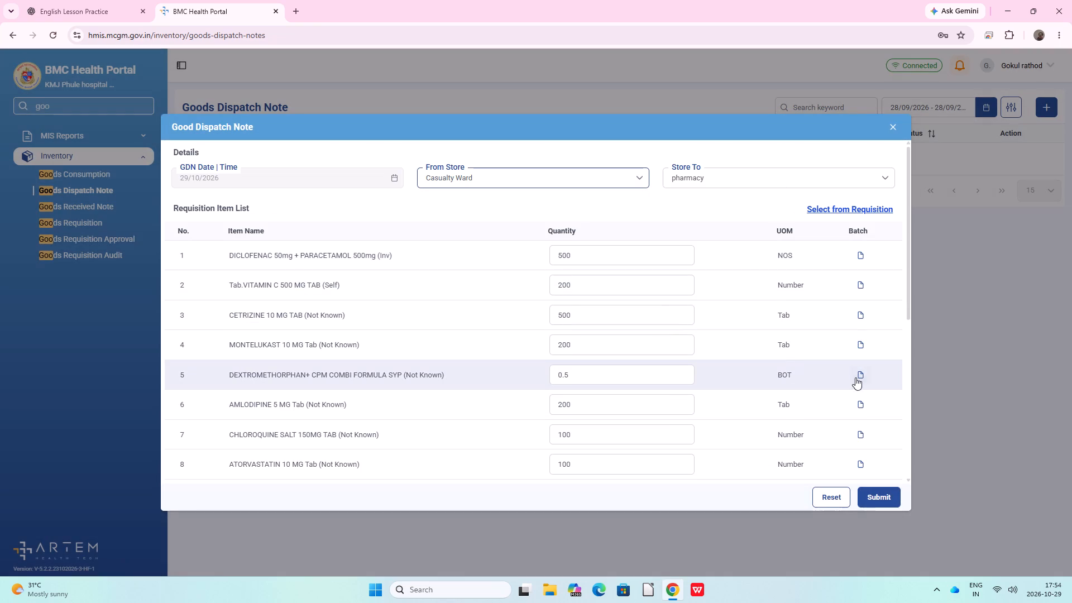
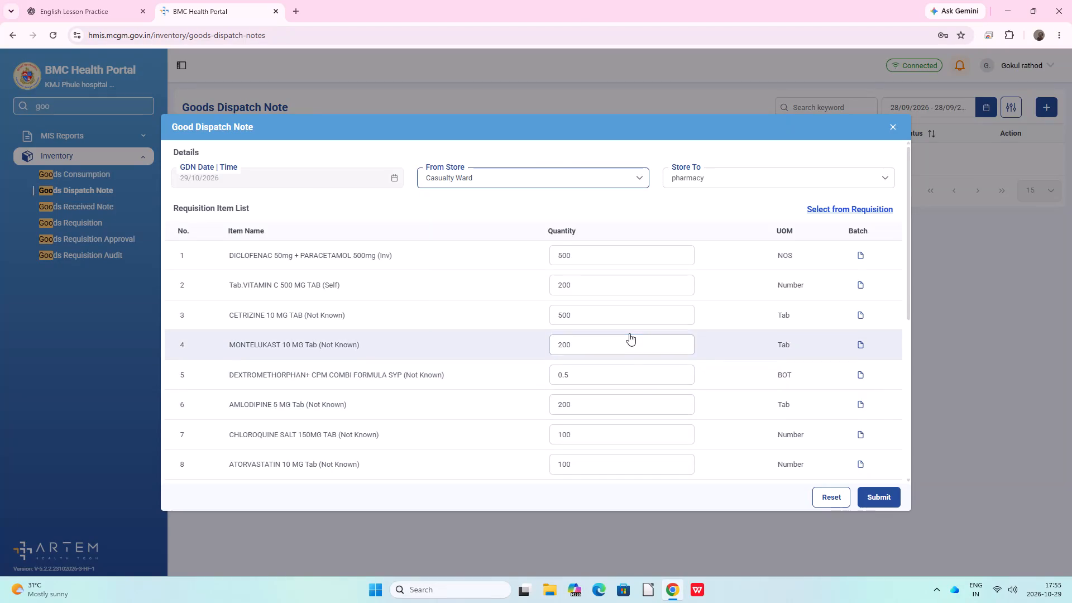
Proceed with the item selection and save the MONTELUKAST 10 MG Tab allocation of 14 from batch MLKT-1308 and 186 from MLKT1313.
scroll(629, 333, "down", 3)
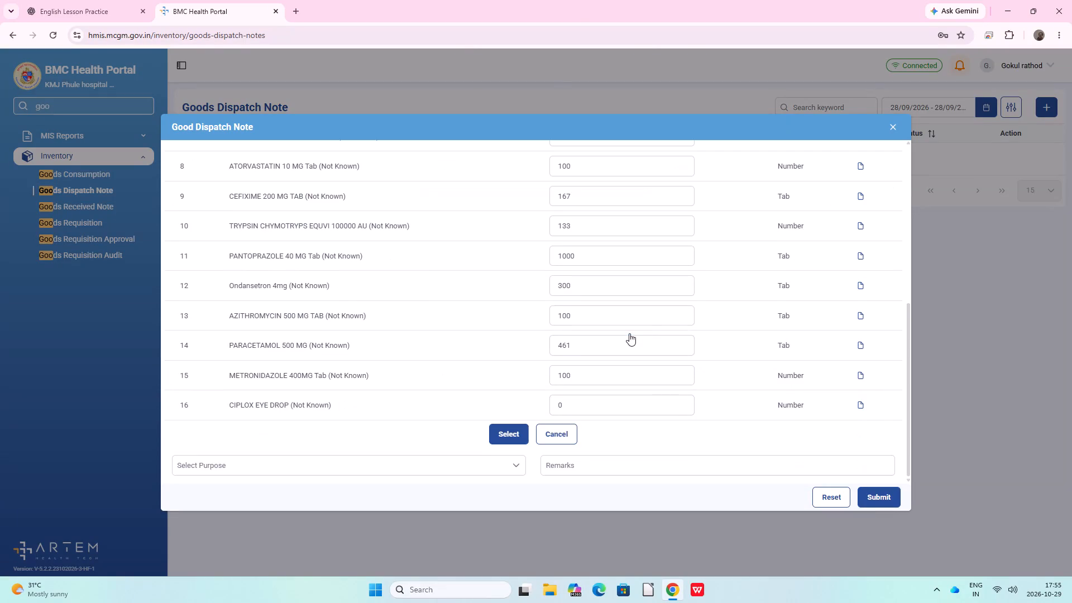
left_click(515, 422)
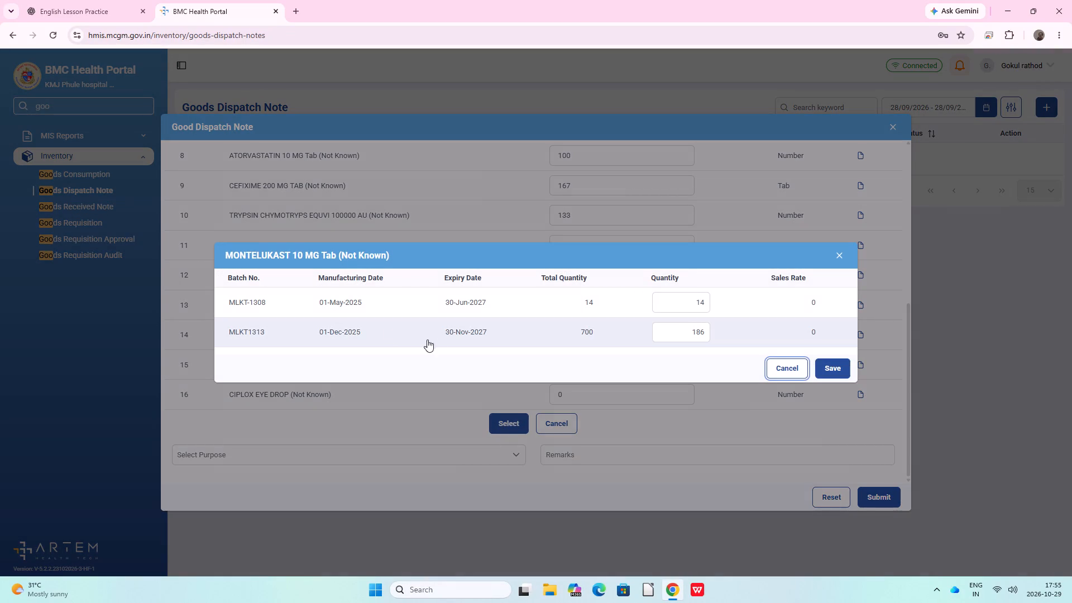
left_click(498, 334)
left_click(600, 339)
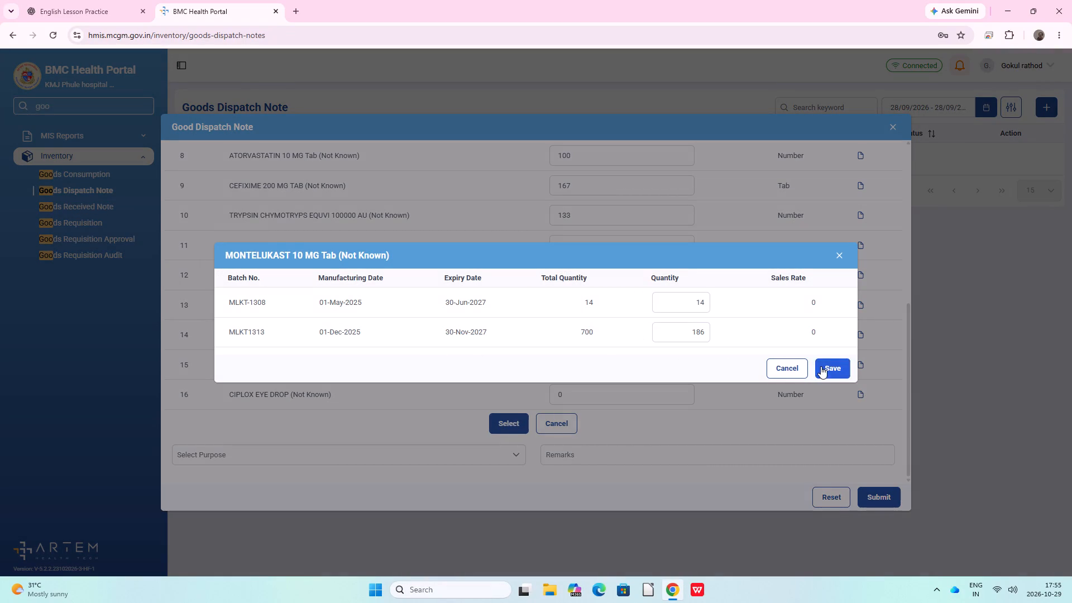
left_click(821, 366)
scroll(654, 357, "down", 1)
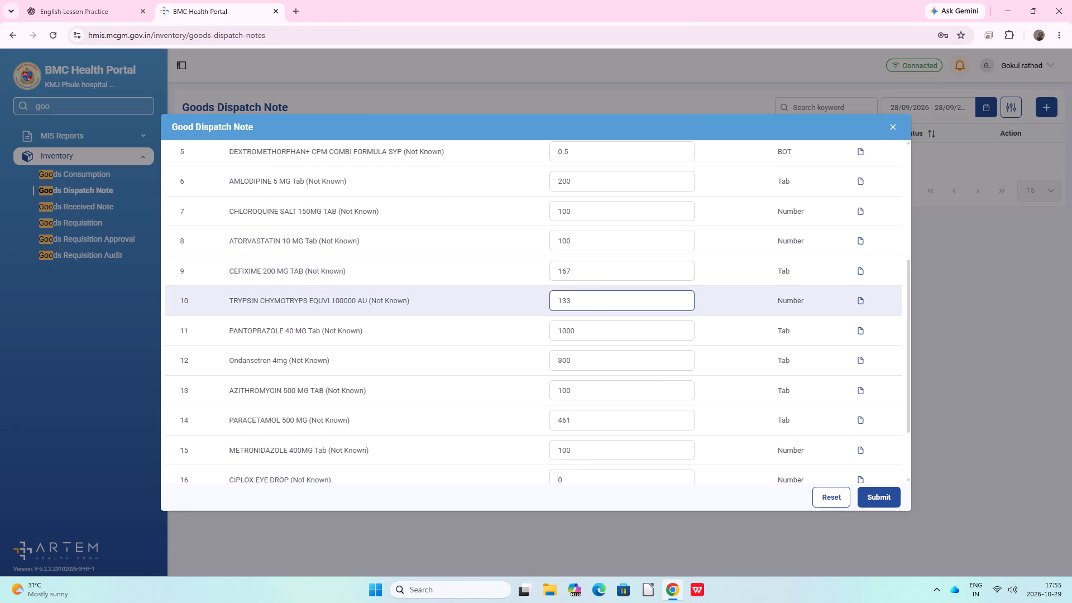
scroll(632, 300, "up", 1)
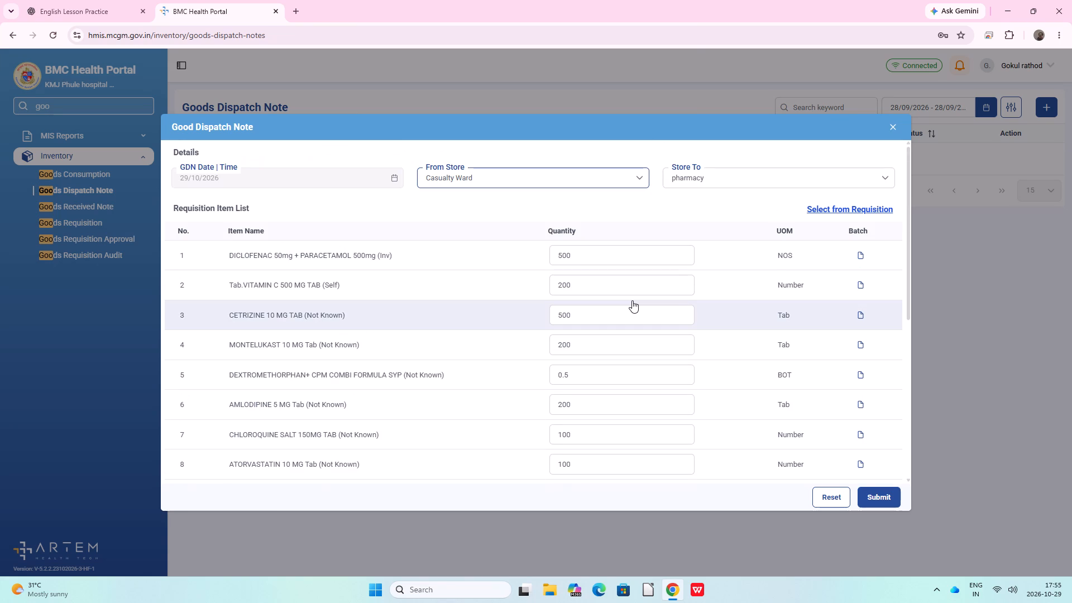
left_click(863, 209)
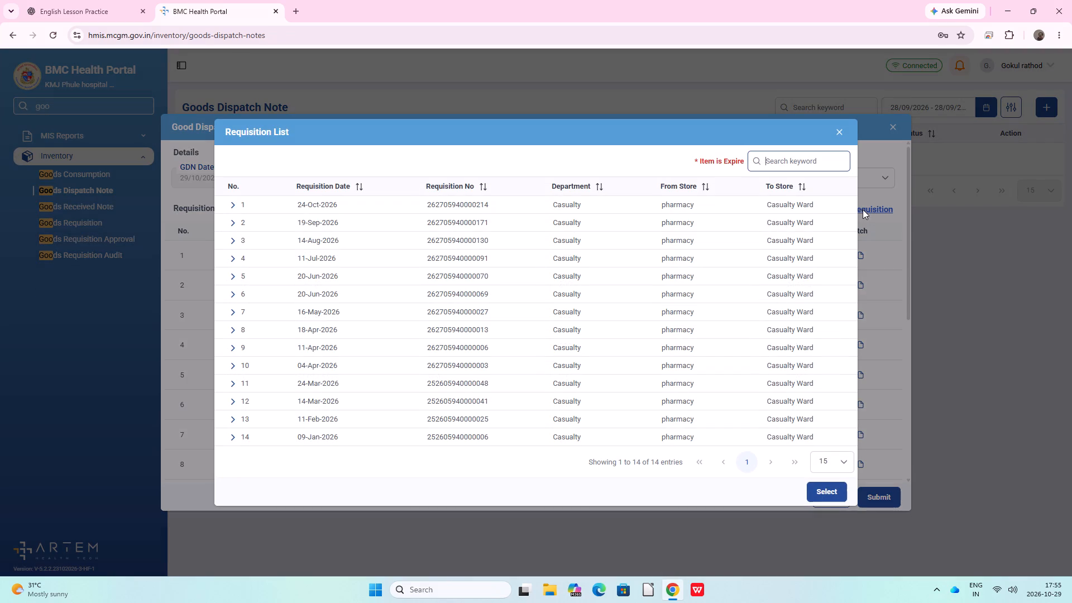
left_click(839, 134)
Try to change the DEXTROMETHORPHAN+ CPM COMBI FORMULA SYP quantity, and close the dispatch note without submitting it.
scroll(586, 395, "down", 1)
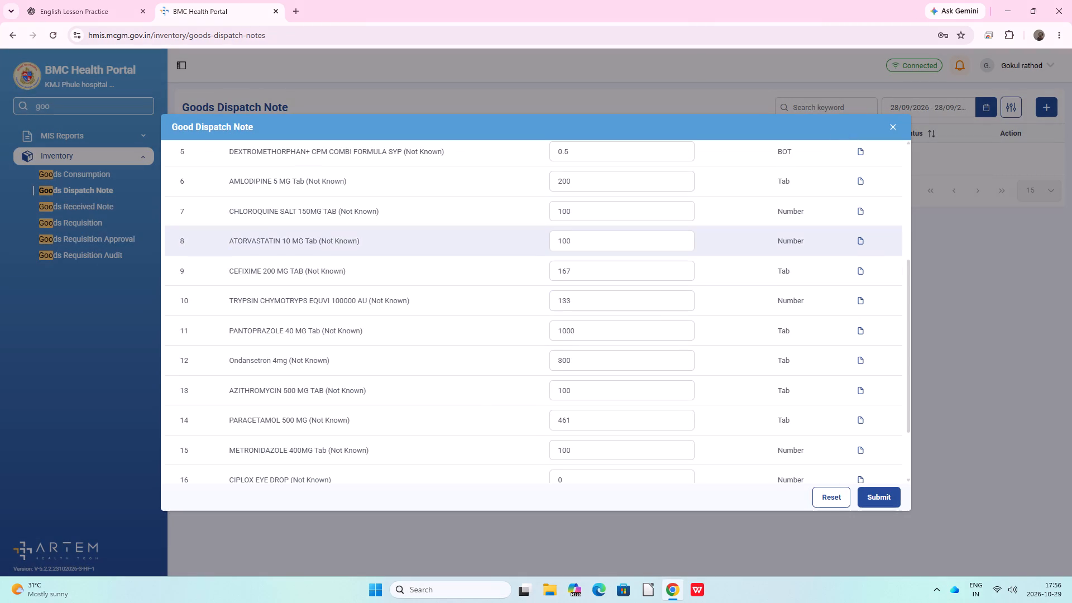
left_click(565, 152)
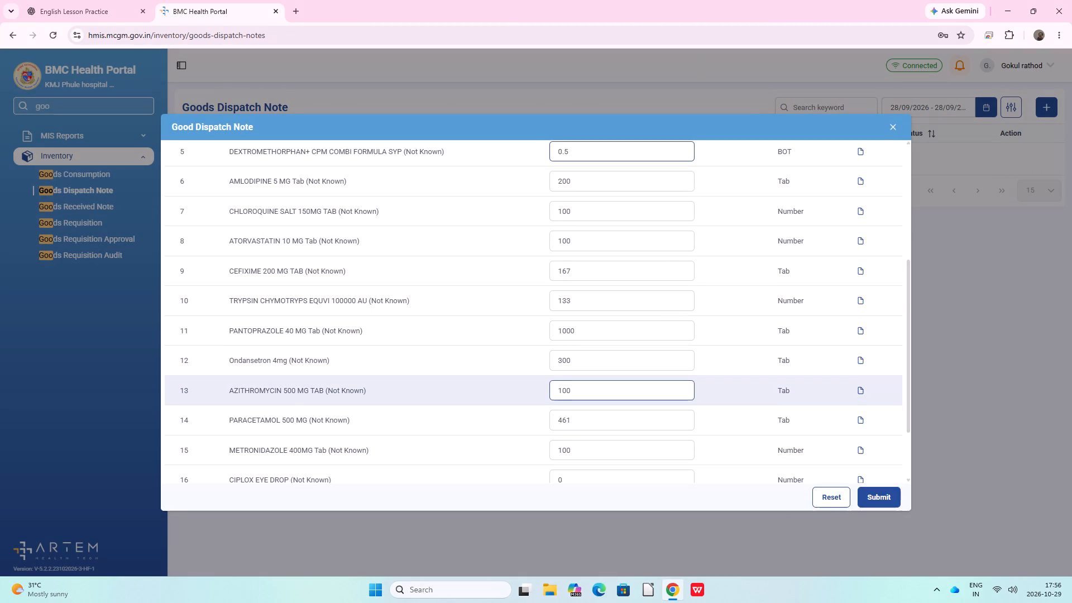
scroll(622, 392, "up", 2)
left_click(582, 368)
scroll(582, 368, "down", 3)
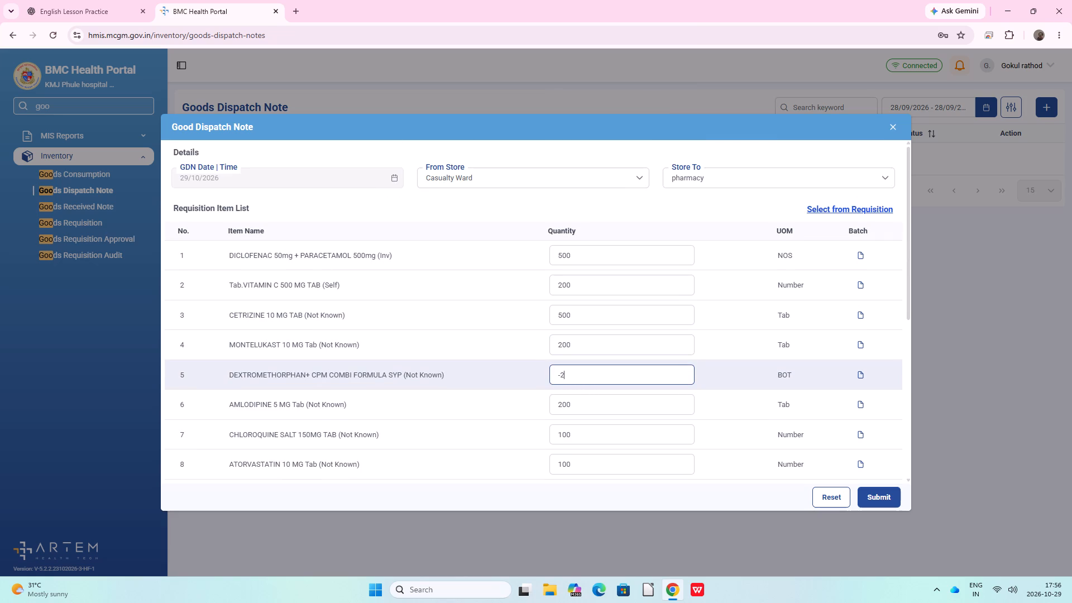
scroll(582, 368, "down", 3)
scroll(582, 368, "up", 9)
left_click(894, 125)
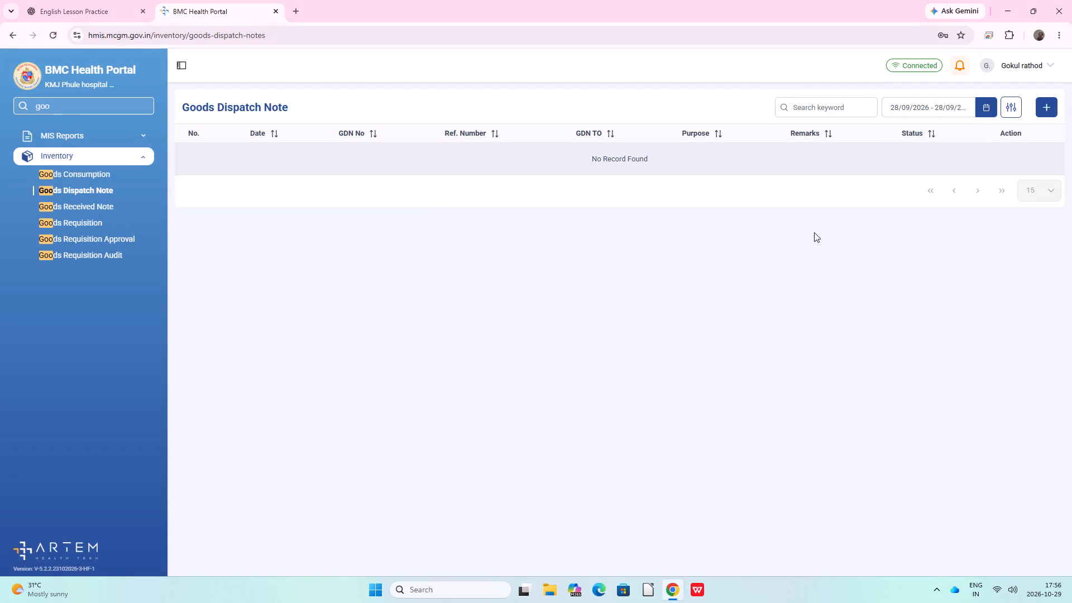
Start a new goods dispatch note from Casualty Ward with pharmacy as the destination store.
left_click(1032, 99)
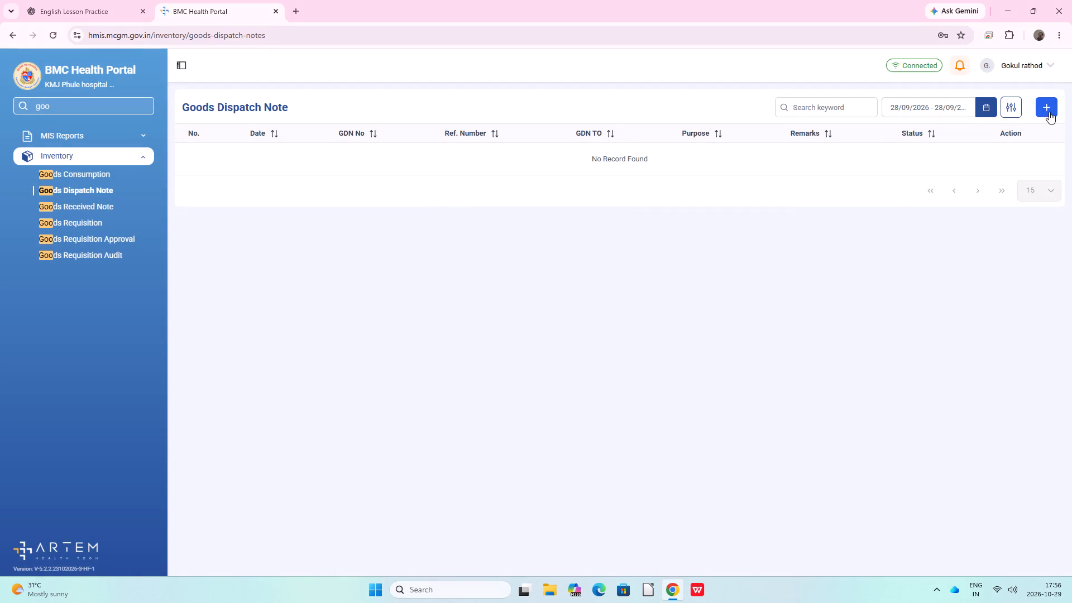
left_click(1049, 112)
left_click(695, 270)
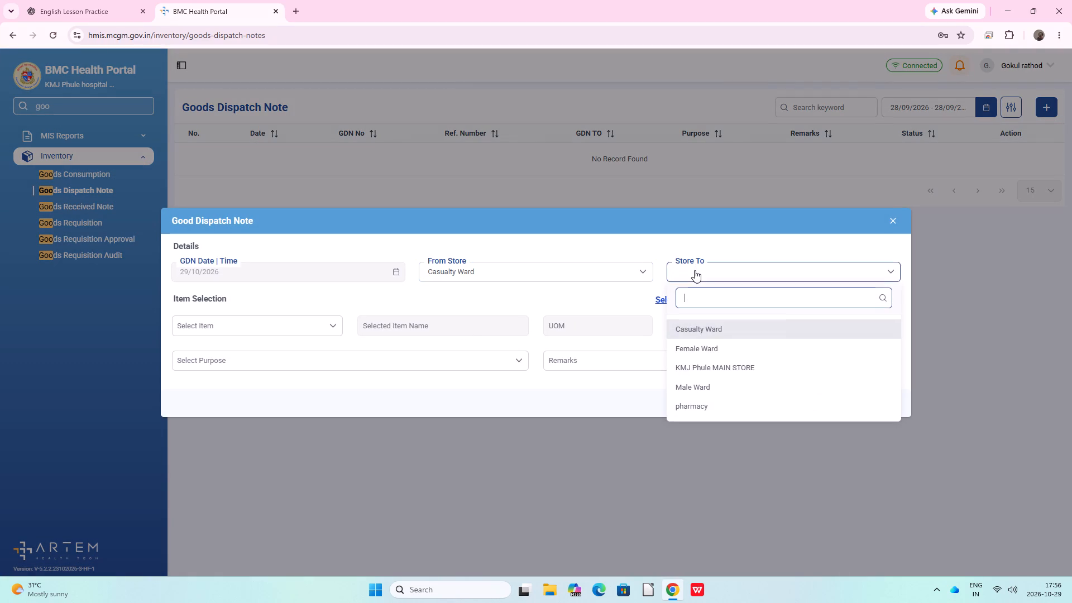
left_click(712, 406)
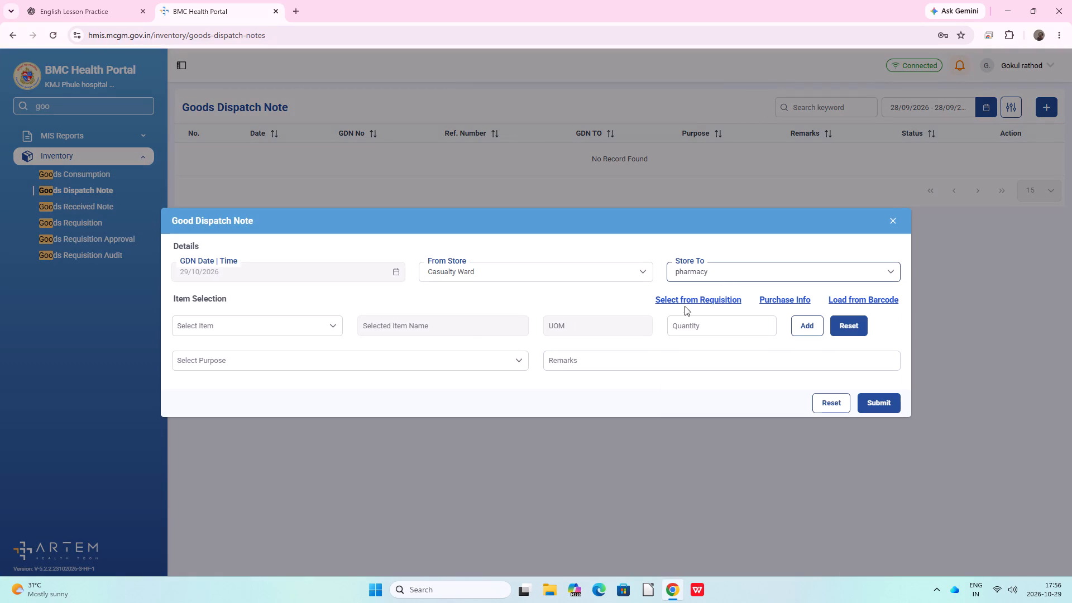
Review the items of the 24-Oct-2026 requisition and load them into the dispatch note.
left_click(685, 304)
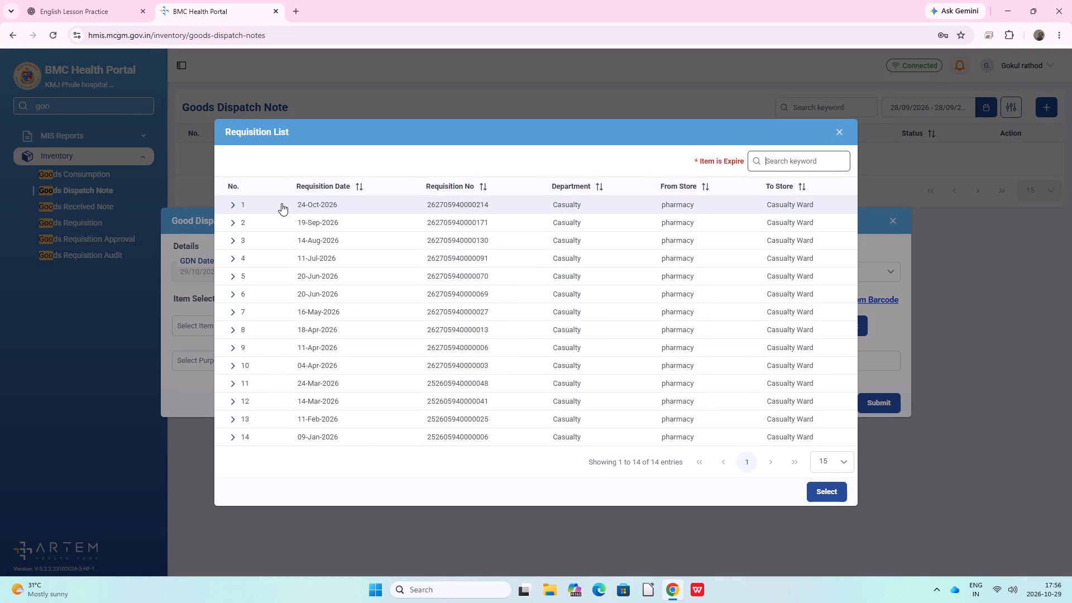
left_click(281, 203)
left_click(231, 205)
scroll(615, 351, "down", 4)
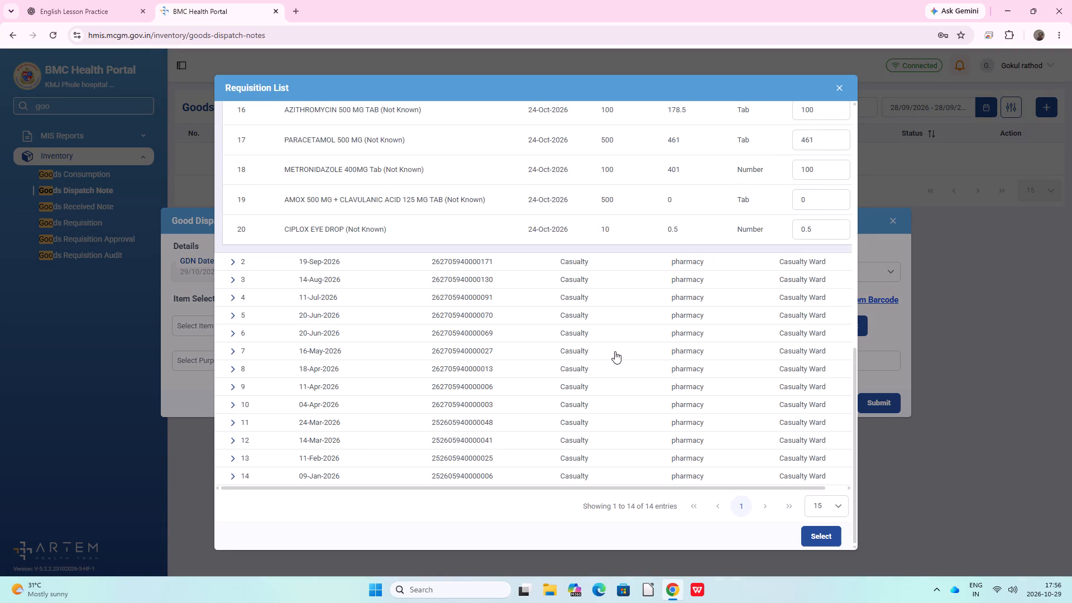
scroll(615, 351, "up", 3)
left_click(814, 214)
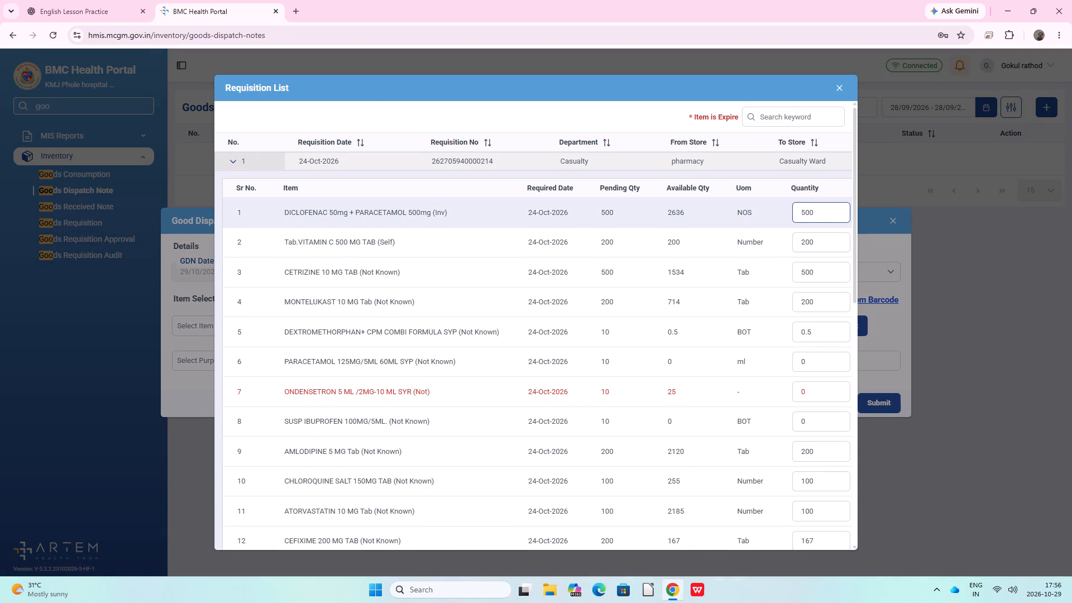
left_click(819, 237)
scroll(819, 237, "down", 4)
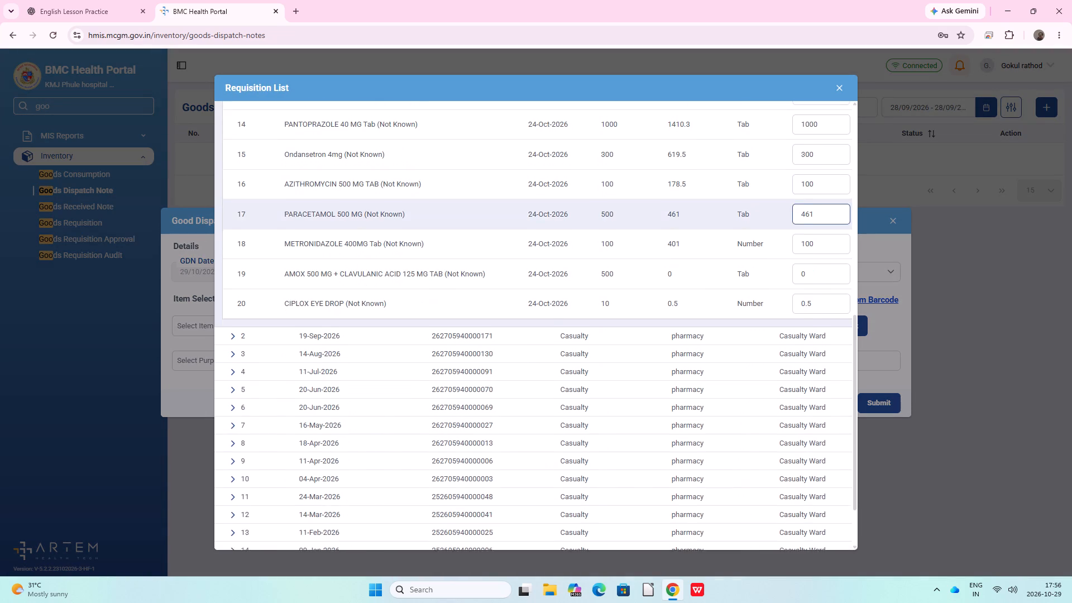
scroll(819, 240, "down", 1)
left_click(826, 531)
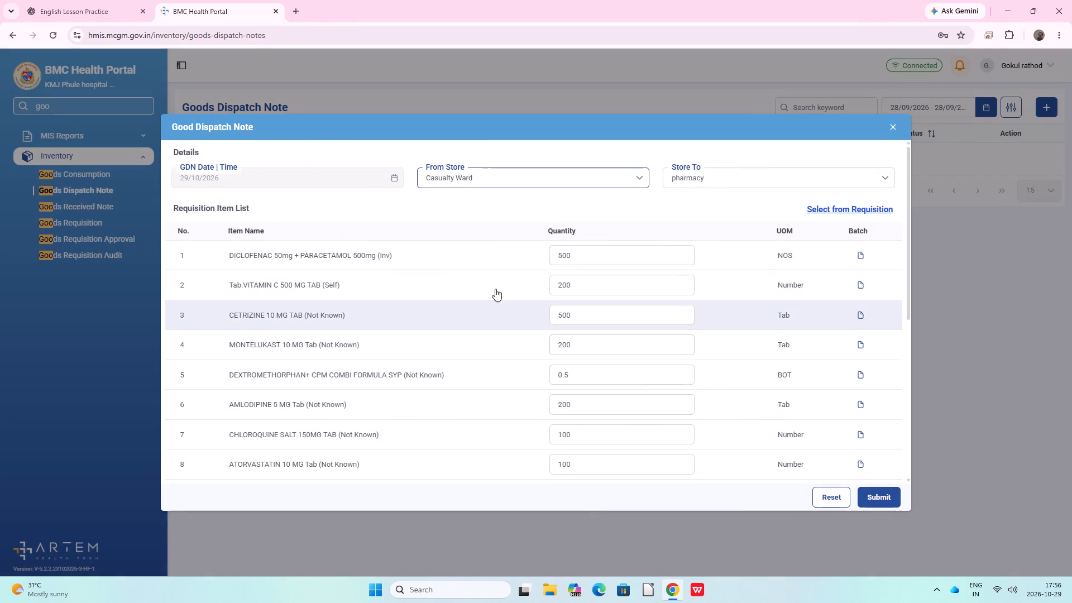
Re-enter the DICLOFENAC 50mg + PARACETAMOL 500mg quantity as 500 in the requisition item list.
left_click(589, 251)
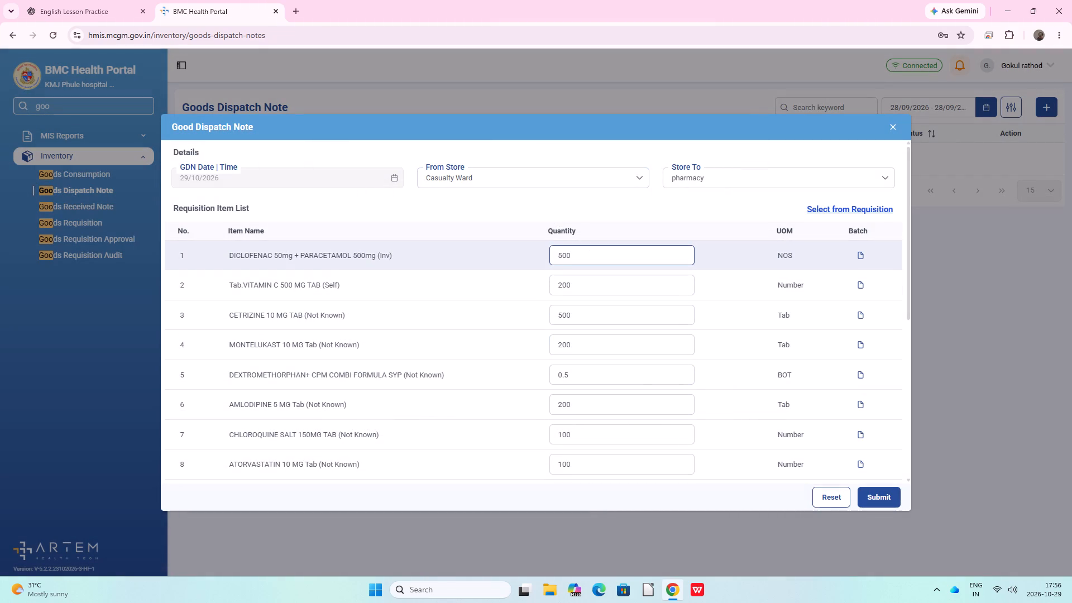
scroll(589, 251, "down", 4)
scroll(593, 318, "down", 2)
scroll(591, 312, "up", 3)
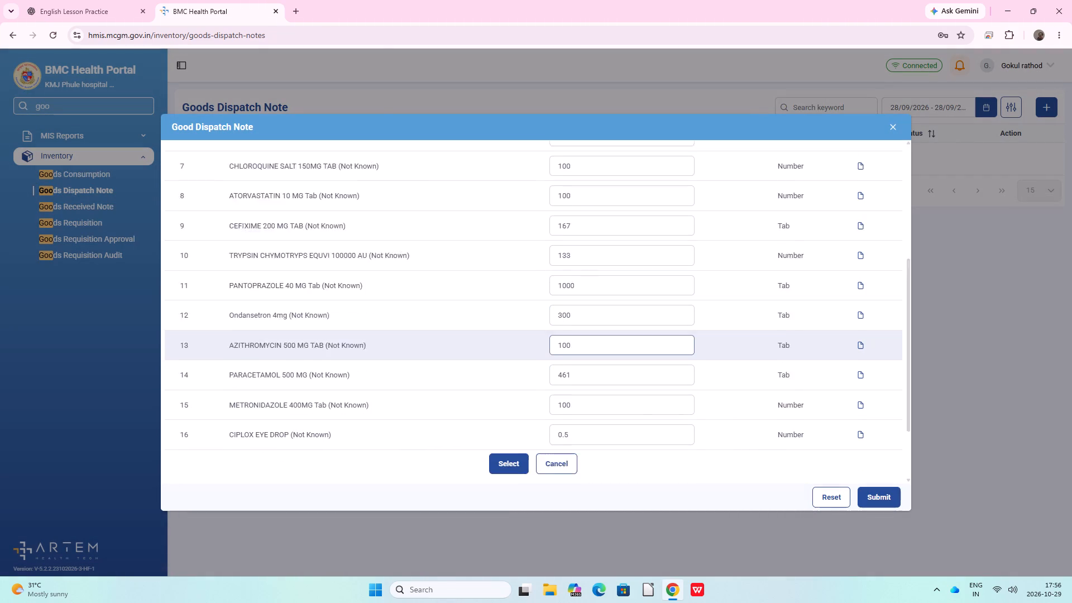
left_click(581, 260)
key("BackSpace")
key("BackSpace")
key("BackSpace")
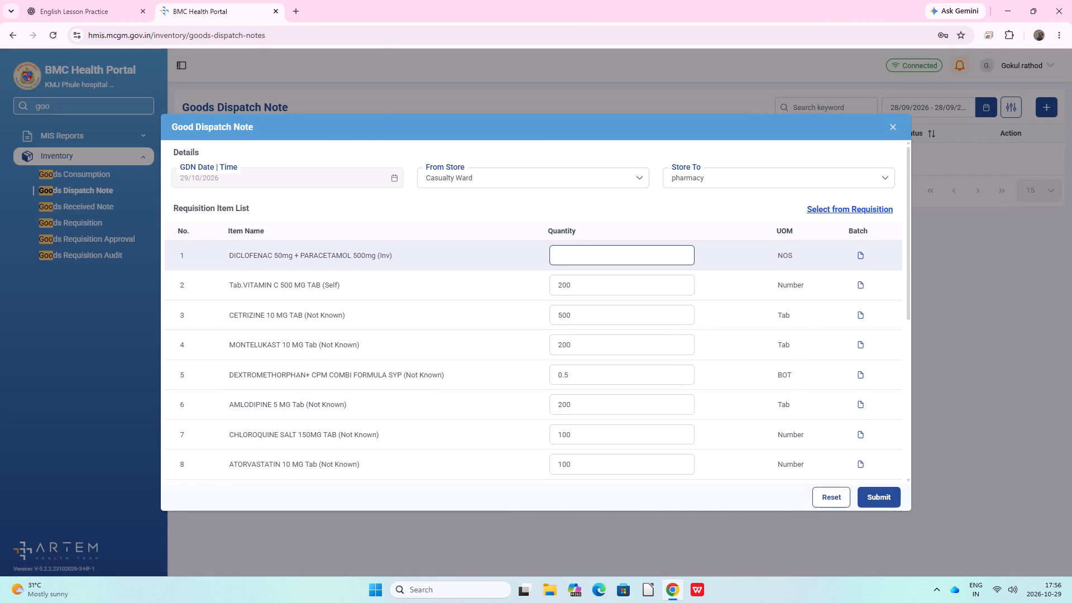
type("500")
Set the CIPLOX EYE DROP quantity to 0 in the requisition item list.
left_click_drag(908, 238, 908, 409)
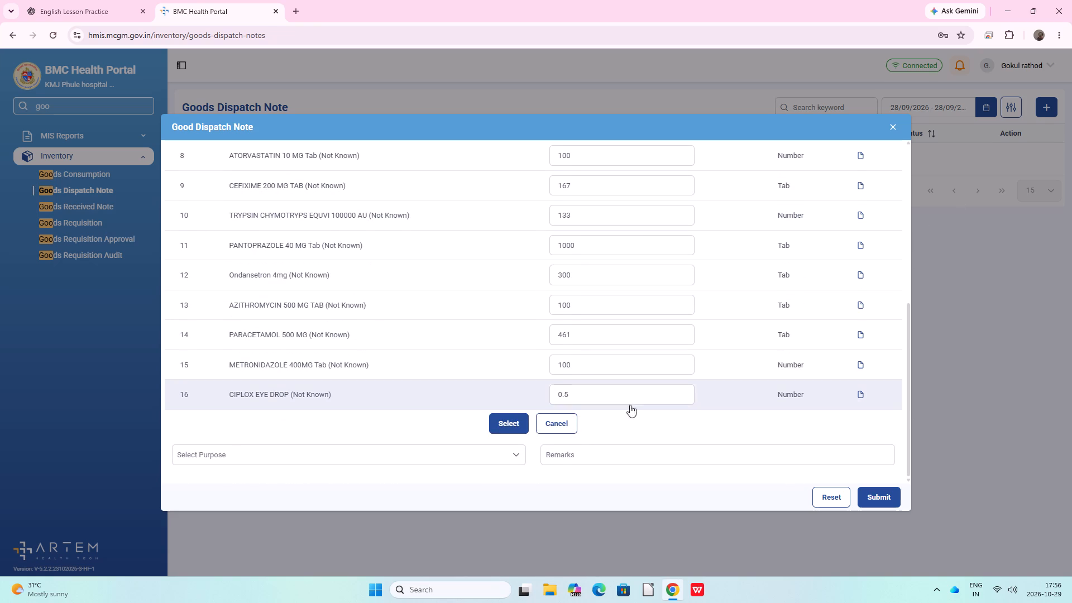
left_click(623, 400)
key("BackSpace")
key("BackSpace")
key("BackSpace")
key("Right")
key("0")
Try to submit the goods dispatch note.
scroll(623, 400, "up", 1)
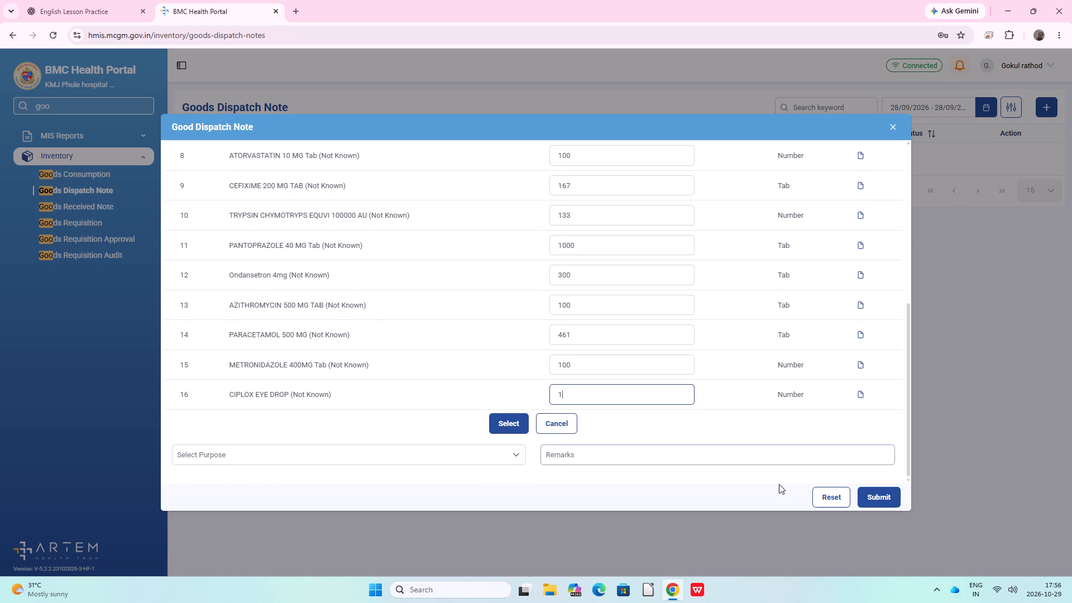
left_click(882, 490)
Proceed with the item selection and save the DICLOFENAC 50mg + PARACETAMOL 500mg allocation of 500 from batch GIK02AAA.
scroll(532, 333, "up", 2)
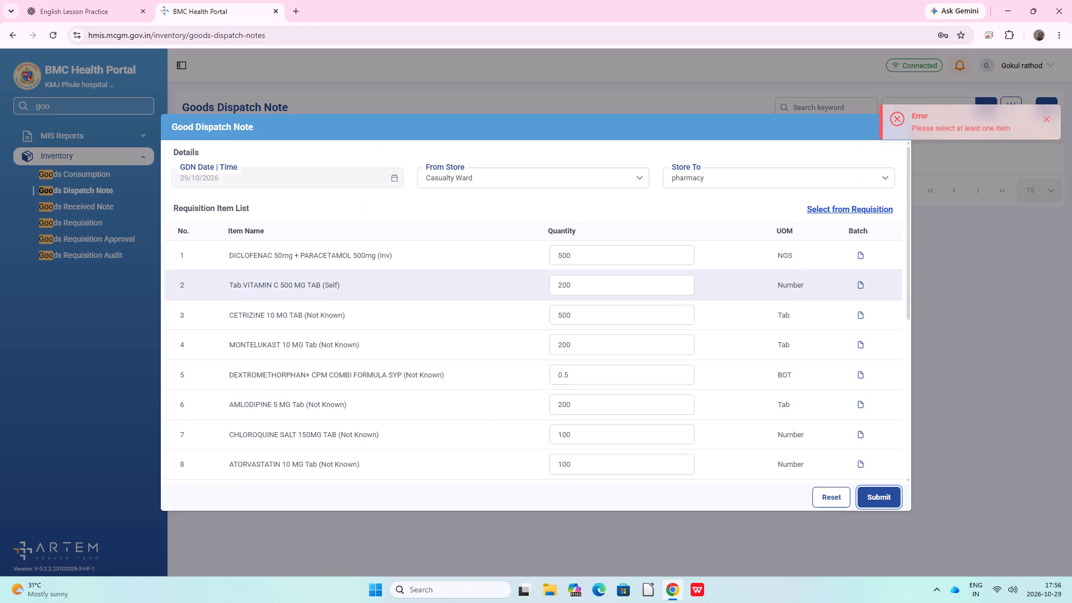
left_click(585, 257)
left_click(381, 247)
scroll(452, 278, "down", 2)
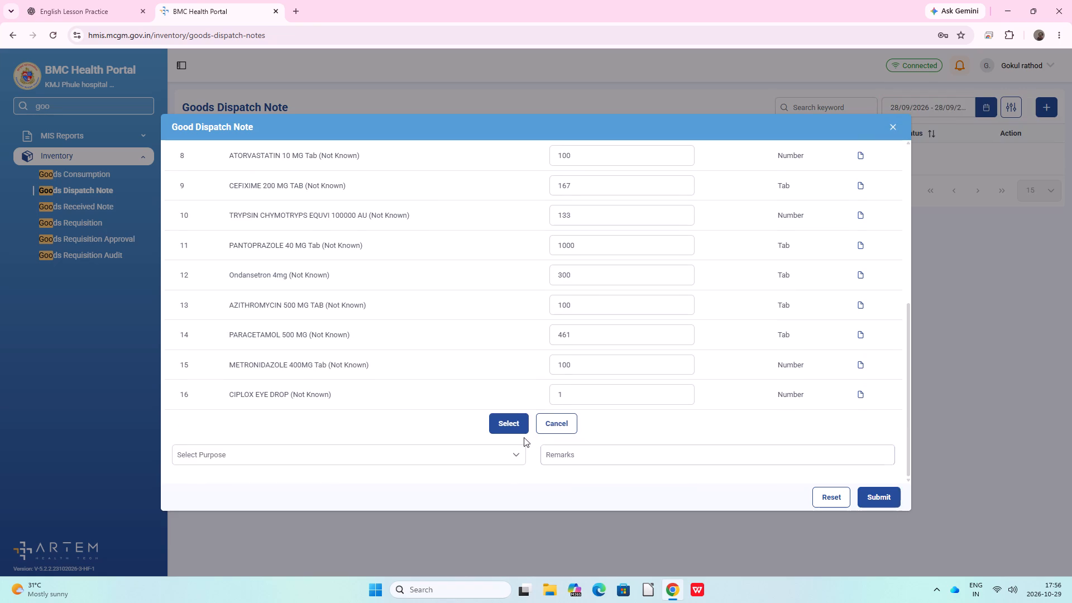
left_click(505, 429)
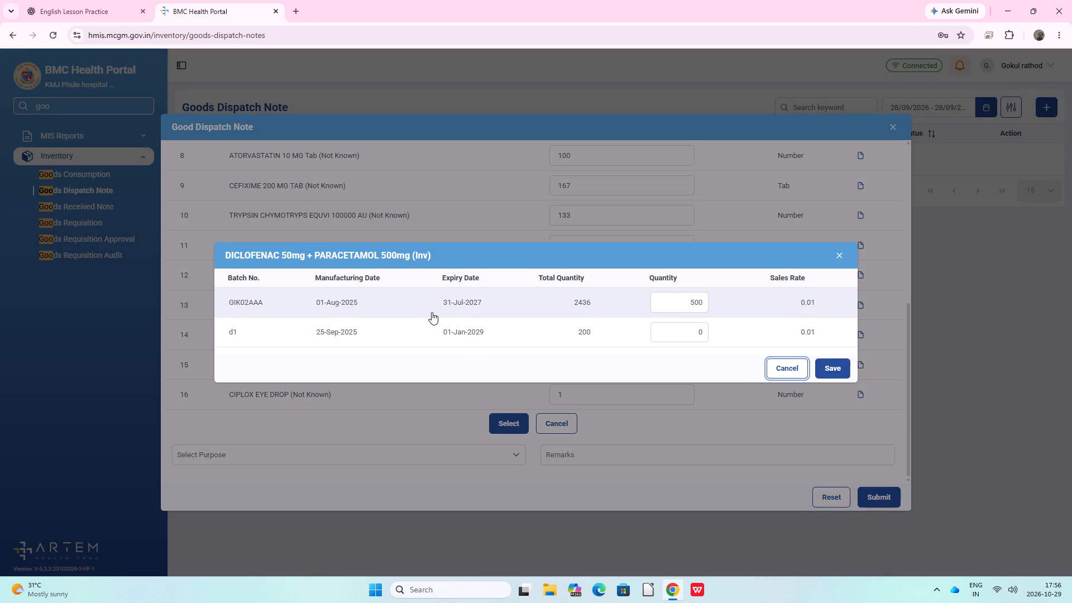
left_click(432, 309)
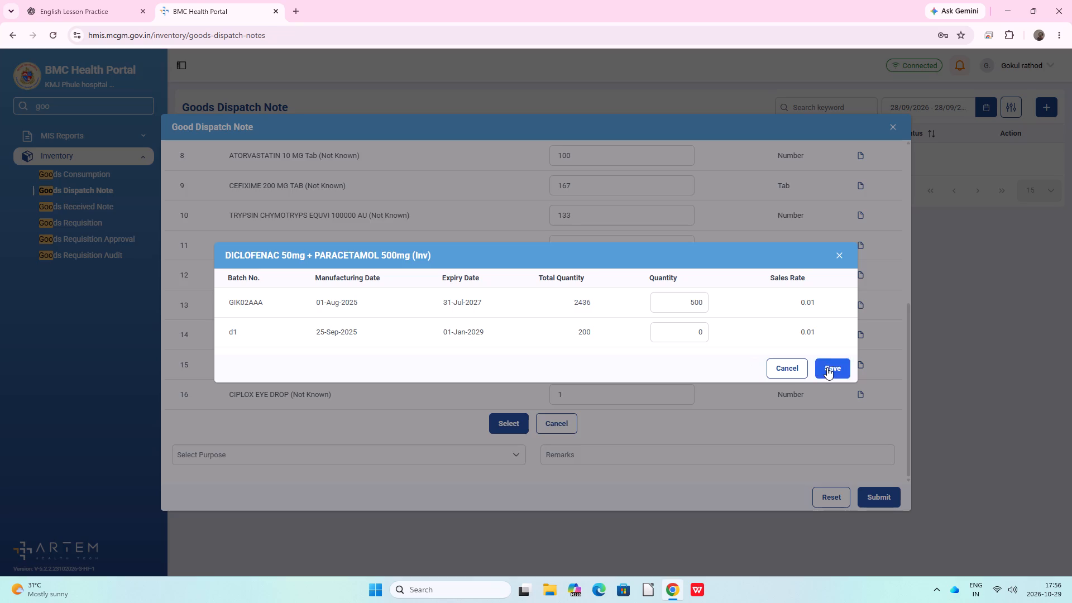
left_click(827, 367)
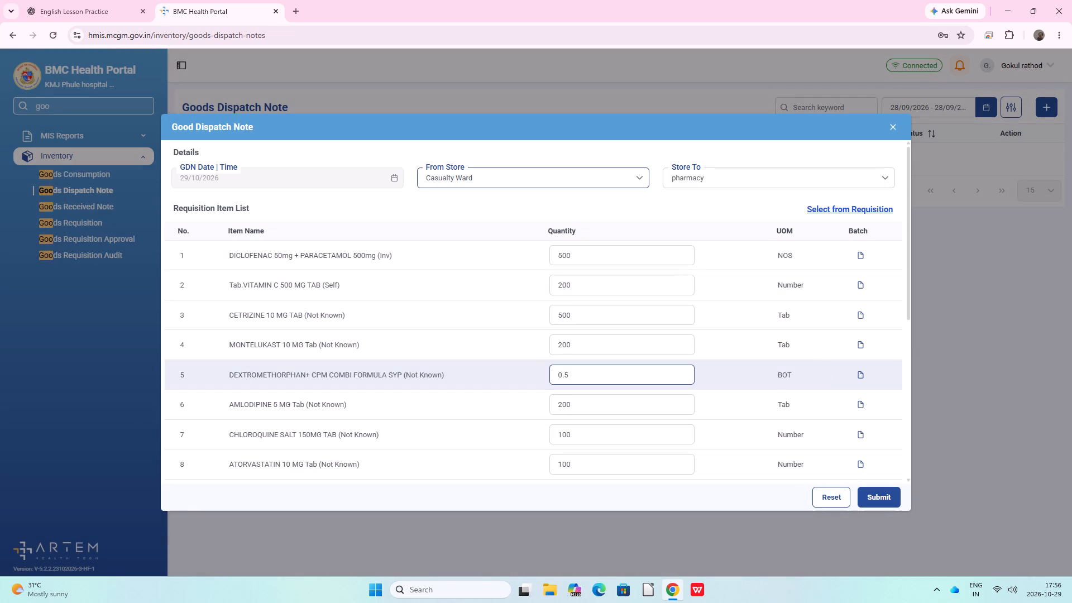
Proceed with the item selection and save the Tab.VITAMIN C 500 MG allocation of 200 from batch VCA22K25.
scroll(595, 366, "down", 3)
left_click(499, 425)
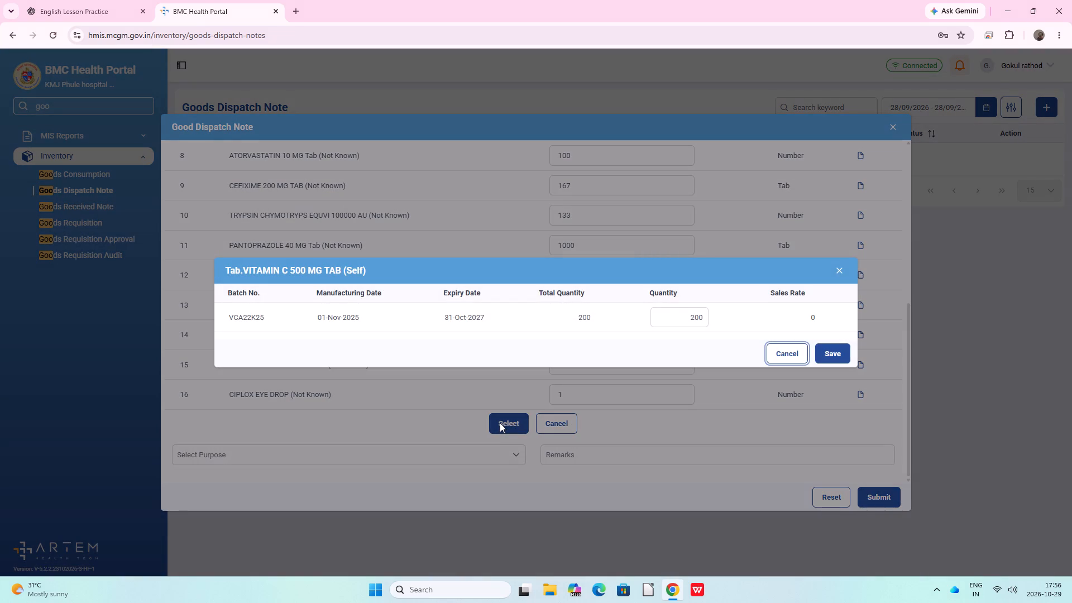
left_click(604, 328)
left_click(830, 354)
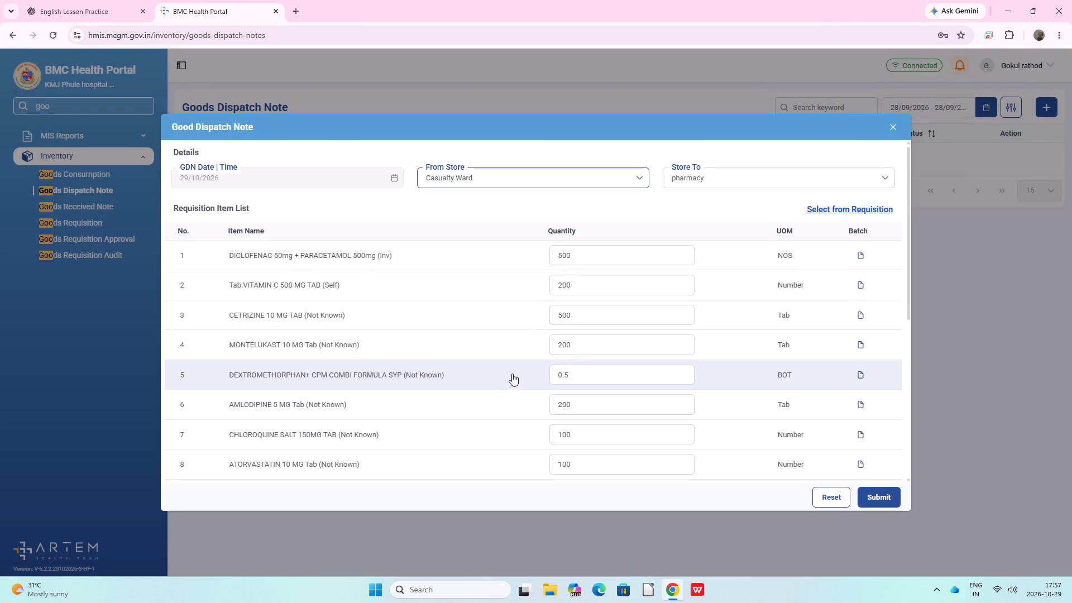
Continue the item selection and save the CETRIZINE 10 MG allocation of 500 from batch LMT251548.
scroll(540, 393, "down", 4)
left_click(508, 419)
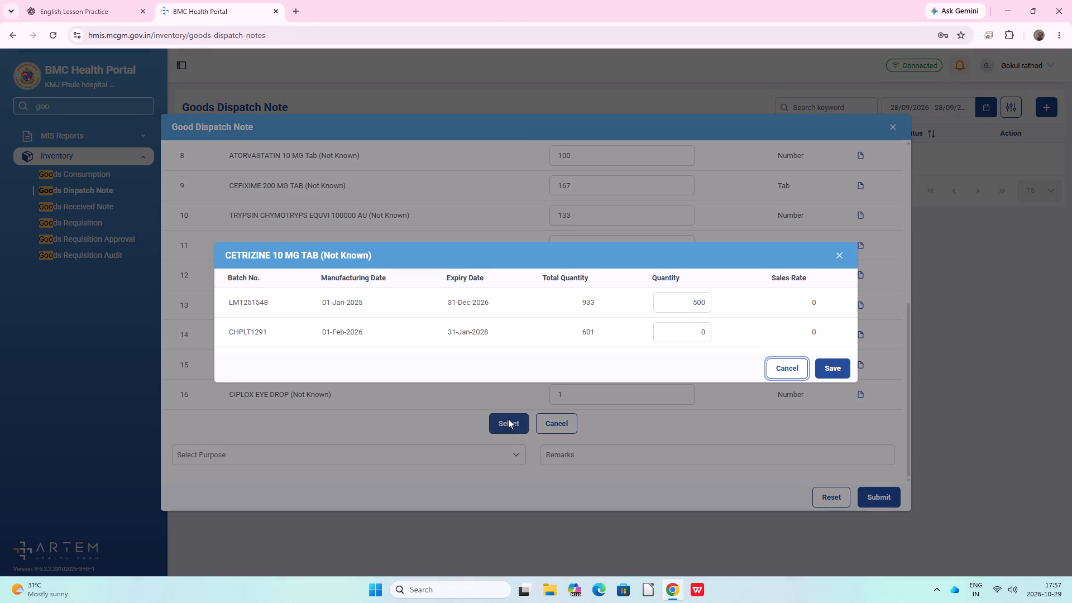
left_click(548, 302)
left_click(841, 376)
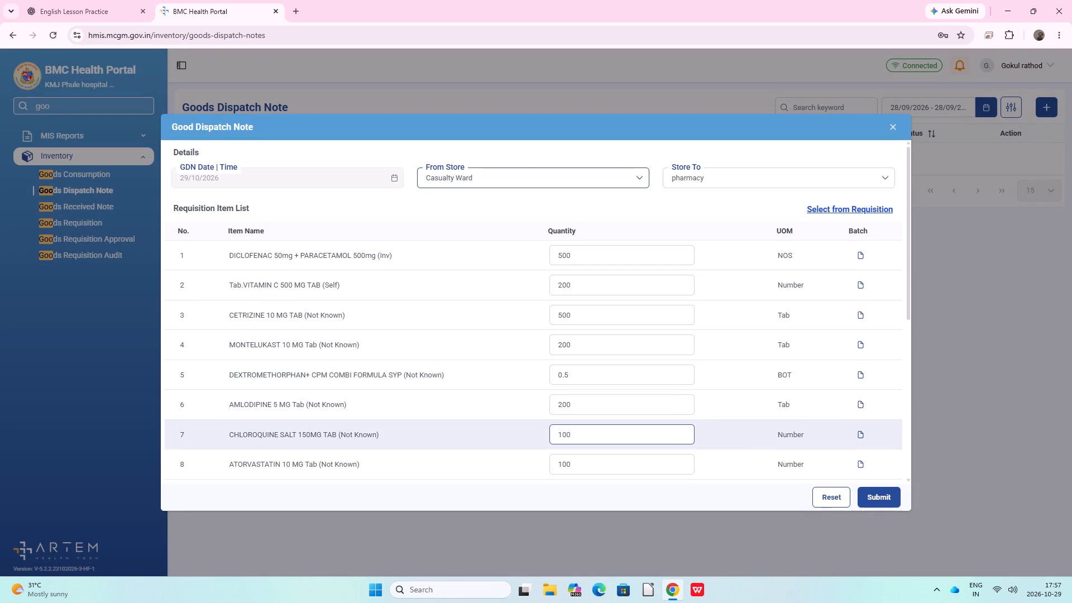
Continue the item selection and save the MONTELUKAST 10 MG allocation of 14 from batch MLKT-1308 and 186 from batch MLKT1313.
scroll(573, 441, "down", 4)
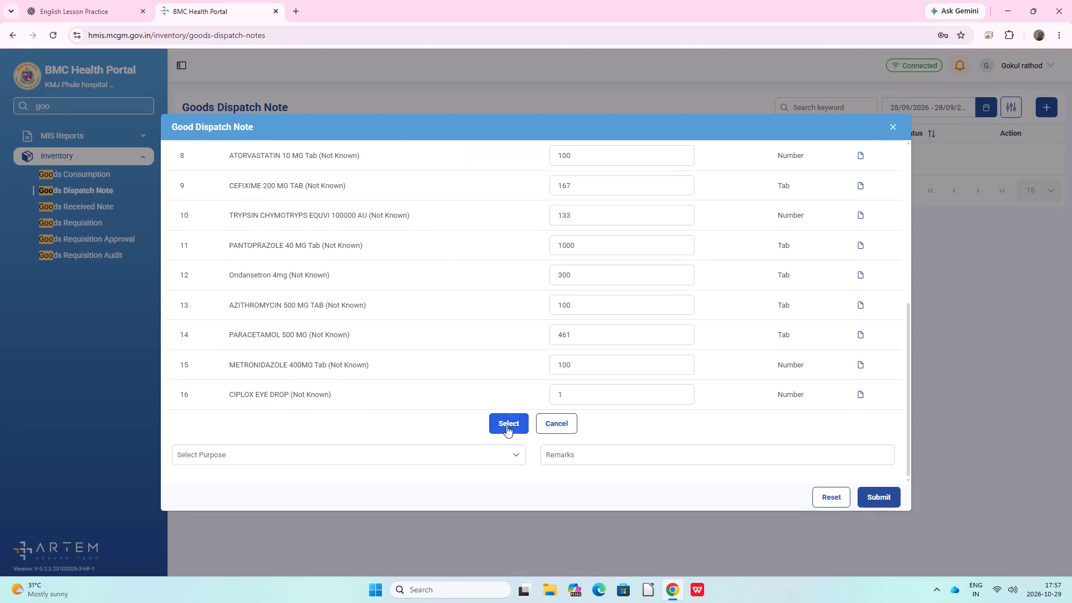
left_click(506, 425)
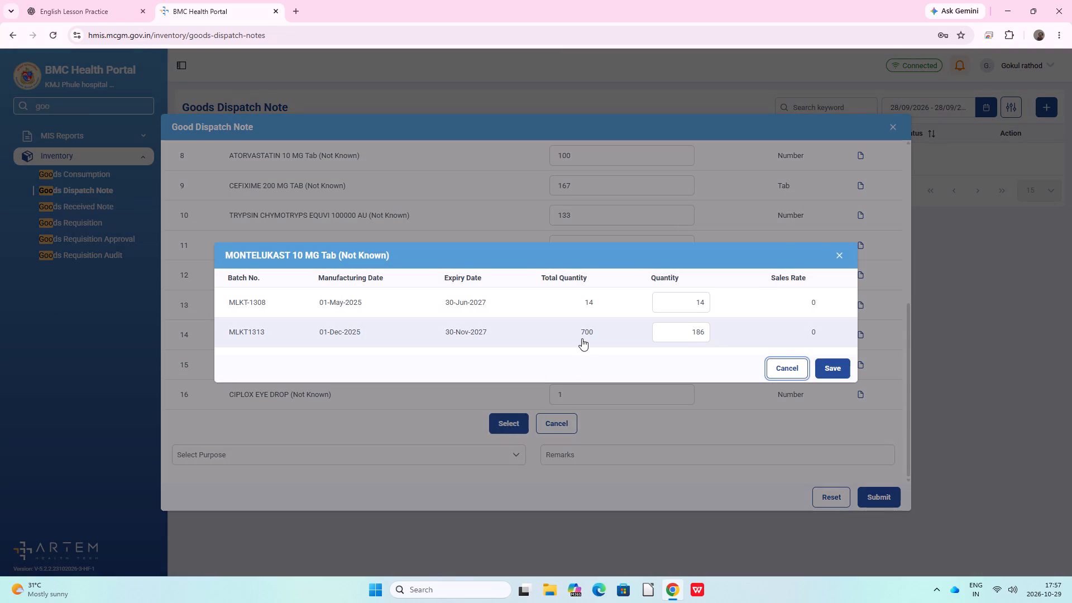
left_click(582, 338)
left_click(839, 366)
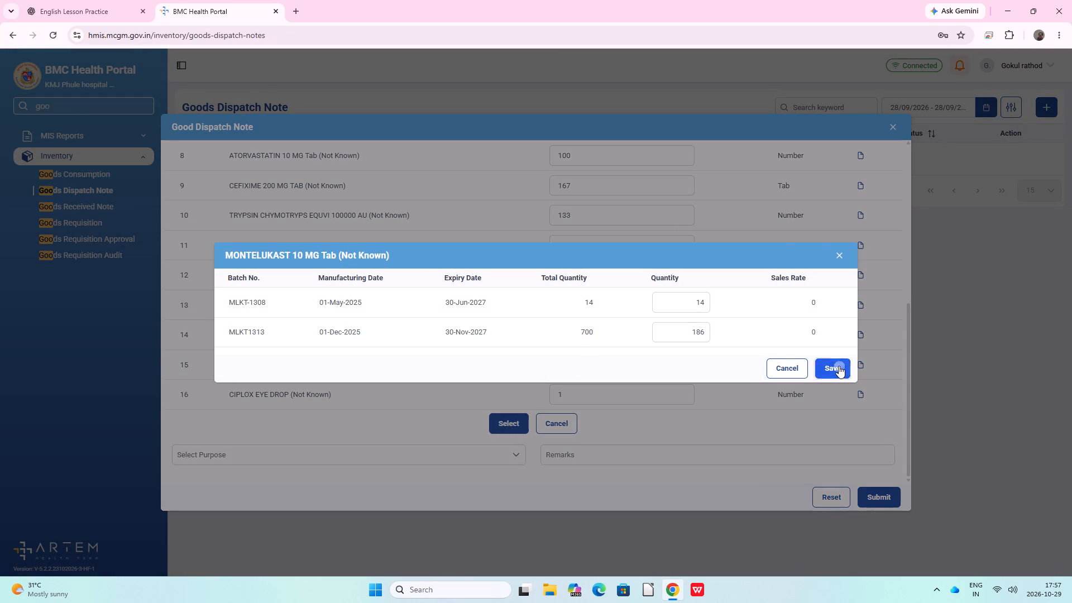
Continue the item selection and save the DEXTROMETHORPHAN+ CPM COMBI FORMULA SYP allocation of 0.5 from batch DHM-2504.
scroll(693, 384, "down", 3)
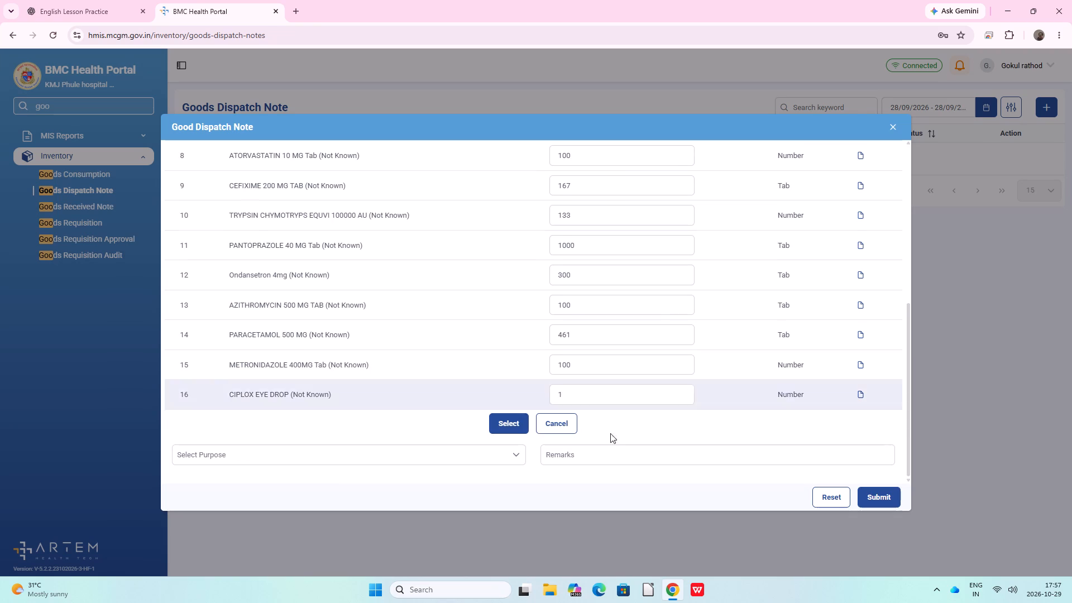
left_click(518, 426)
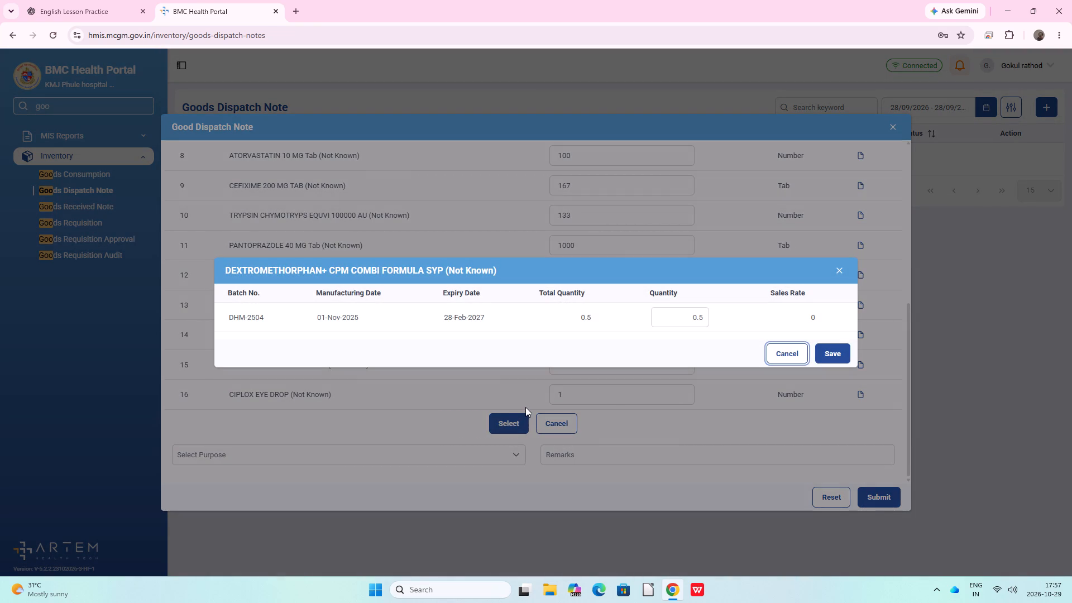
left_click(835, 353)
Continue the item selection and save the AMLODIPINE 5 MG allocation of 186 from batch ADT-2416 and 14 from batch ADI - 2416.
scroll(590, 391, "down", 2)
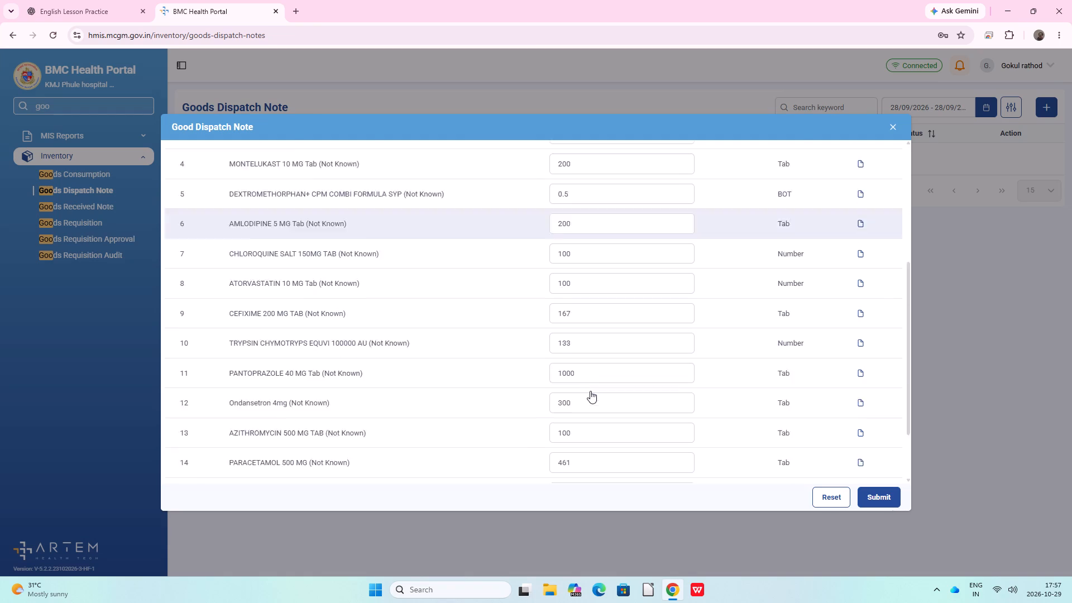
left_click(520, 424)
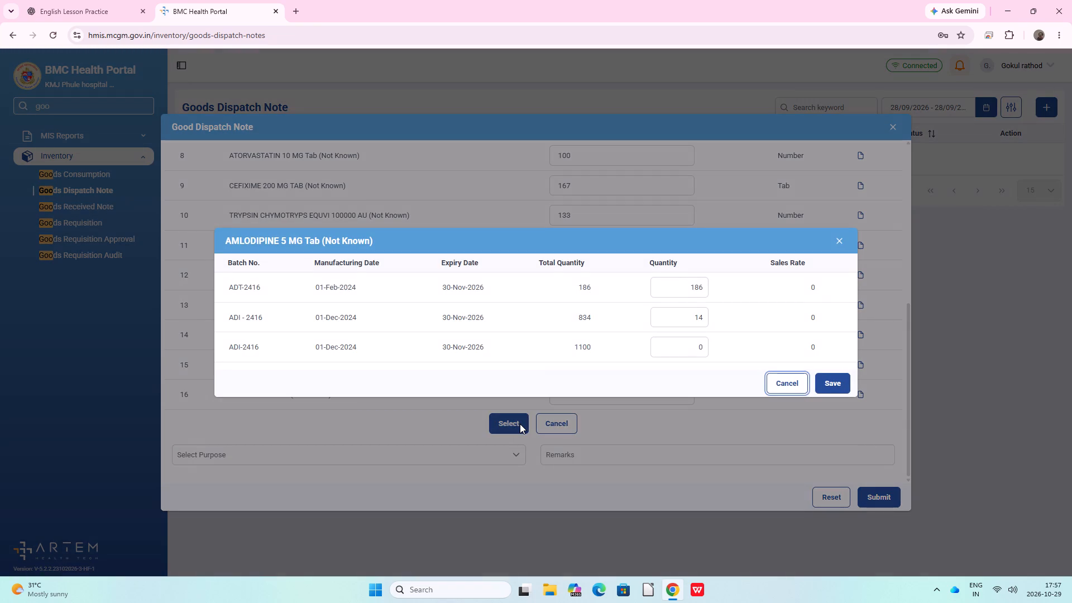
left_click(832, 385)
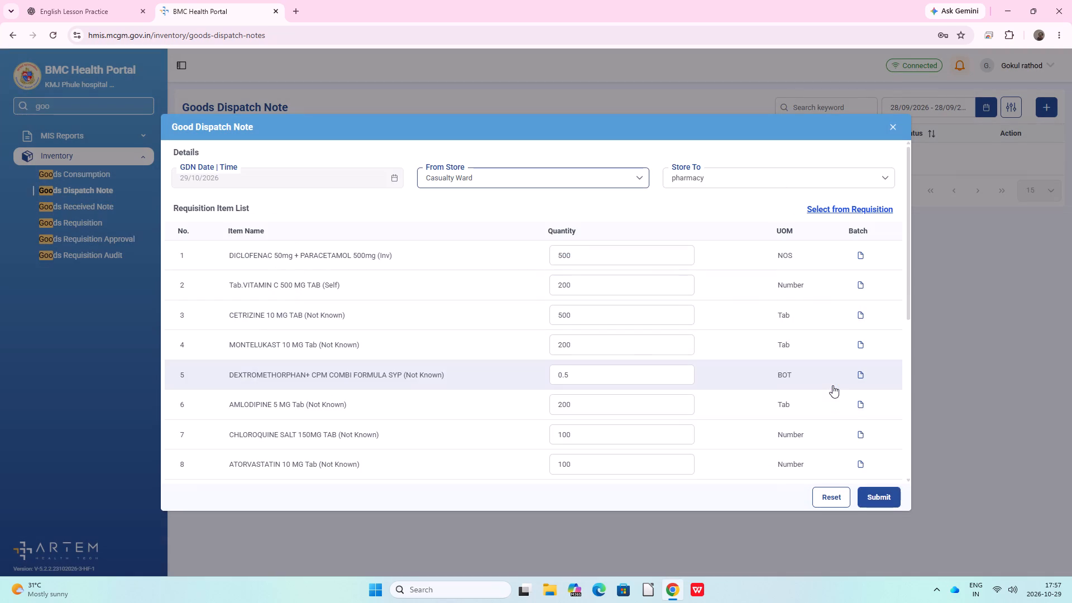
Continue the item selection and save the CHLOROQUINE SALT 150MG allocation of 100 from batch C60426003A.
scroll(615, 421, "down", 2)
left_click(519, 423)
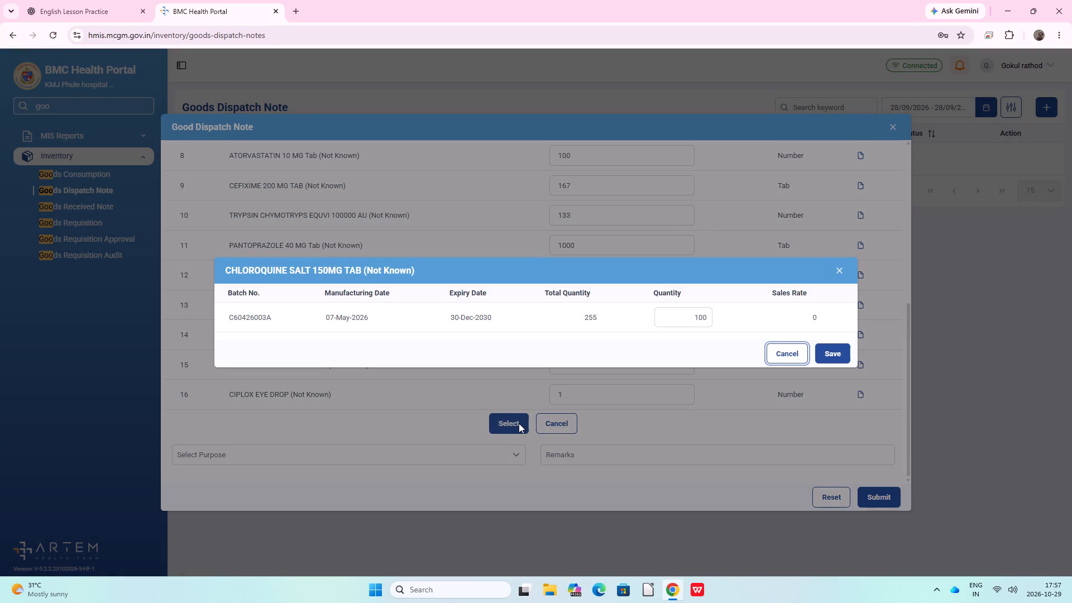
left_click(830, 352)
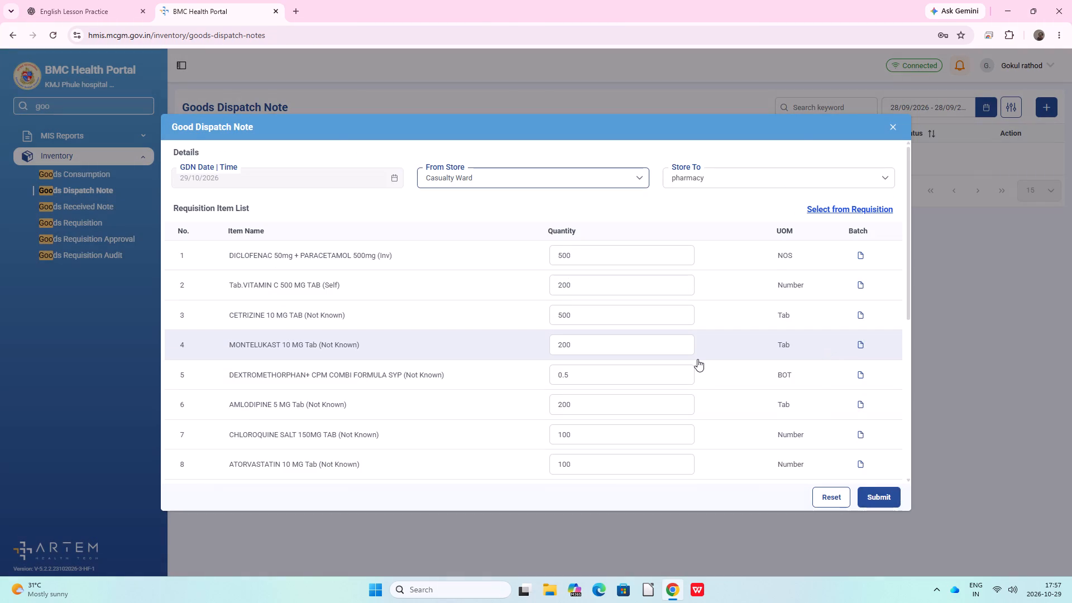
Continue the item selection and save the ATORVASTATIN 10 MG allocation of 100 from batch AVUT1304.
scroll(697, 359, "down", 2)
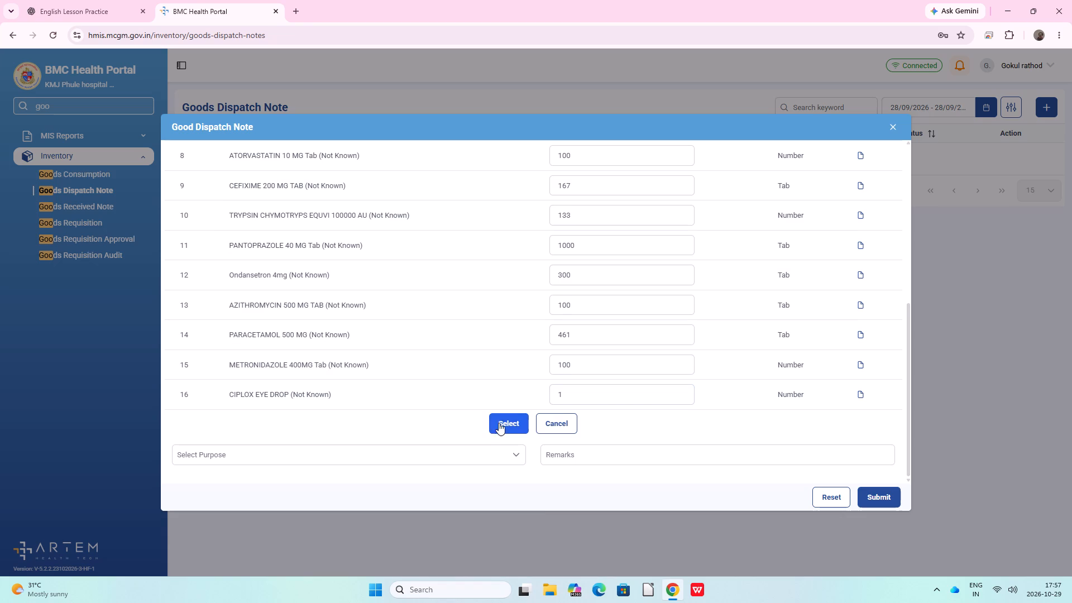
left_click(500, 422)
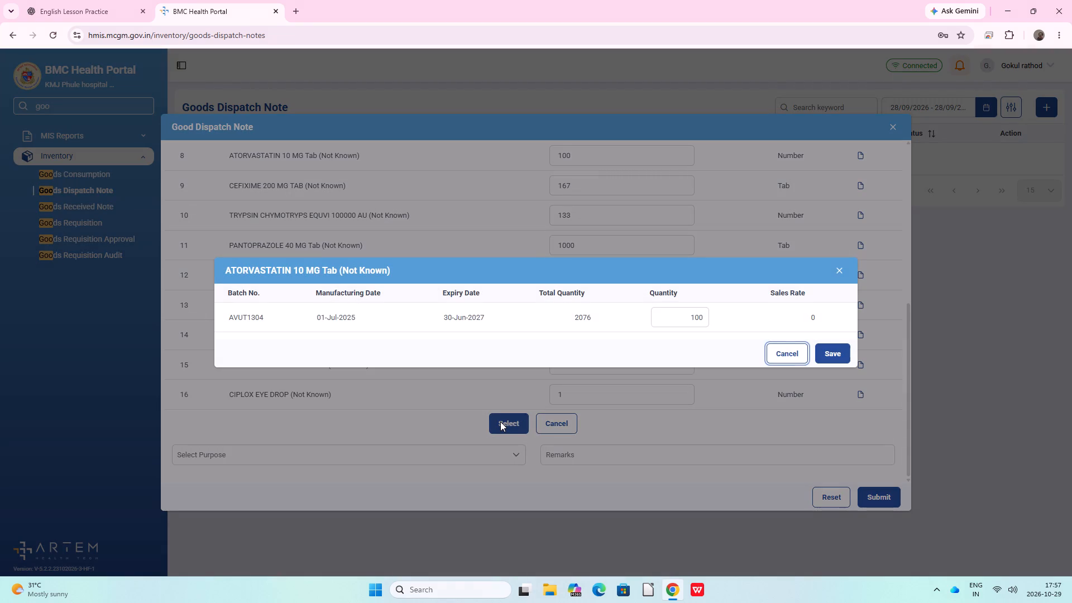
left_click(829, 350)
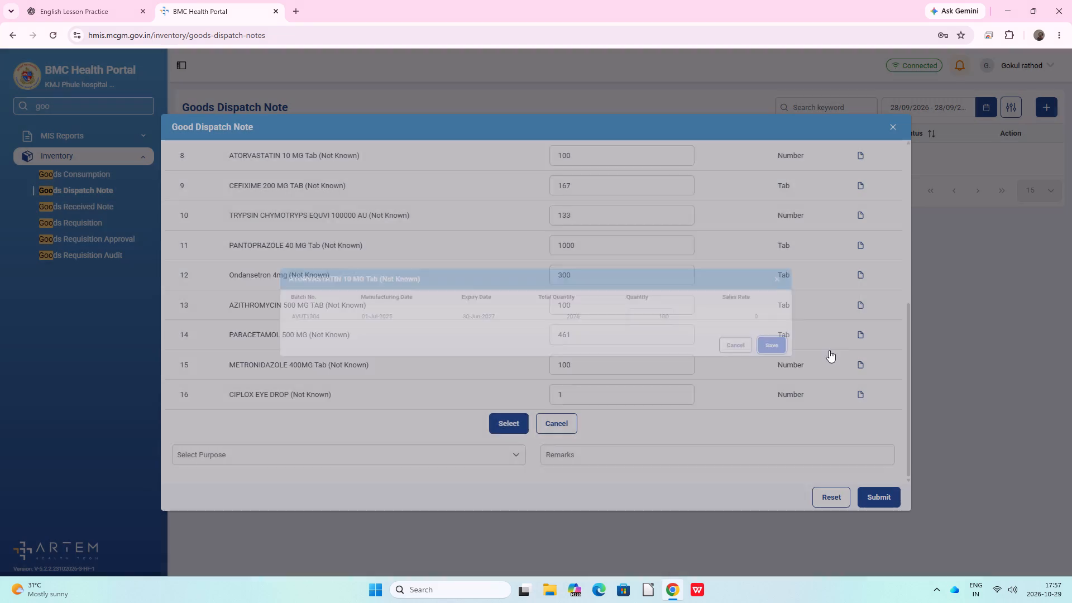
Continue the item selection and save the CEFIXIME 200 MG allocation of 167 from batch CT251376.
scroll(712, 366, "down", 4)
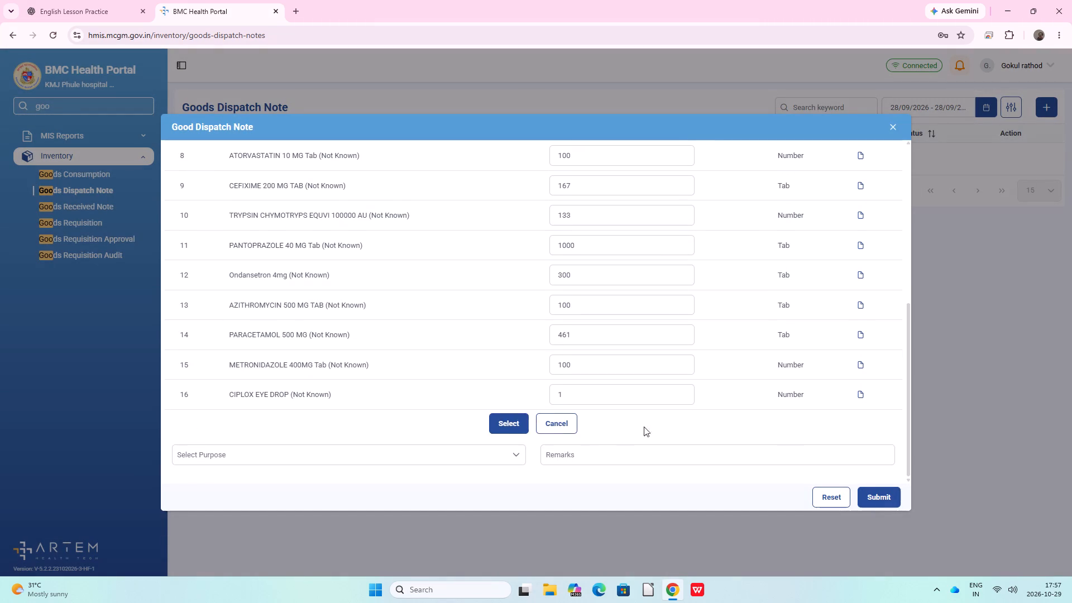
left_click(508, 426)
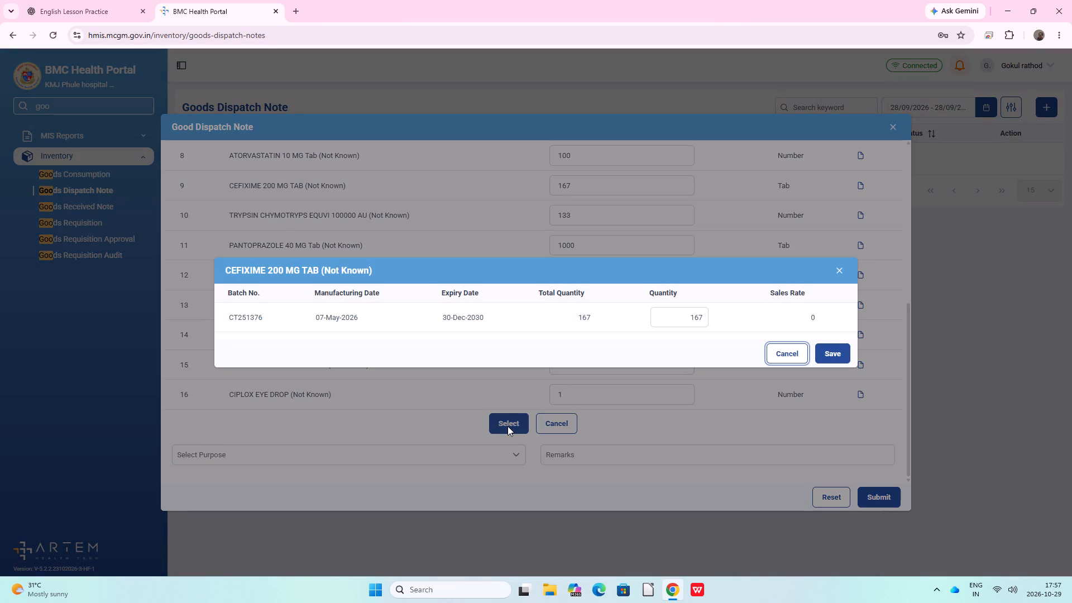
left_click(537, 318)
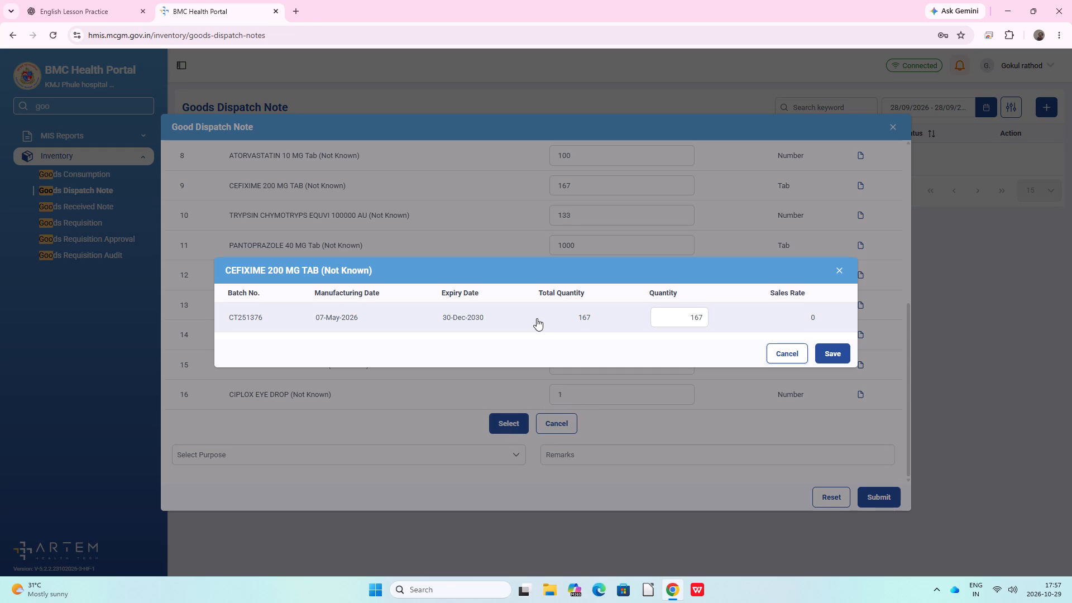
left_click(834, 352)
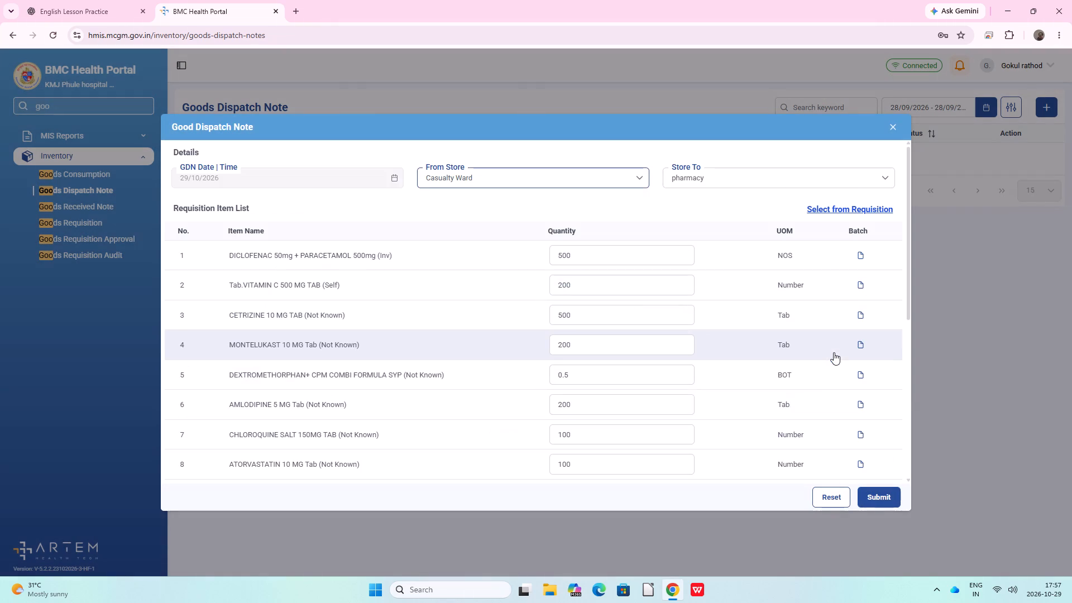
Continue the item selection, set the TRYPSIN CHYMOTRYPS EQUVI 100000 AU quantity from batch TCN5-11 to 100, and save it.
scroll(688, 387, "down", 2)
left_click(496, 427)
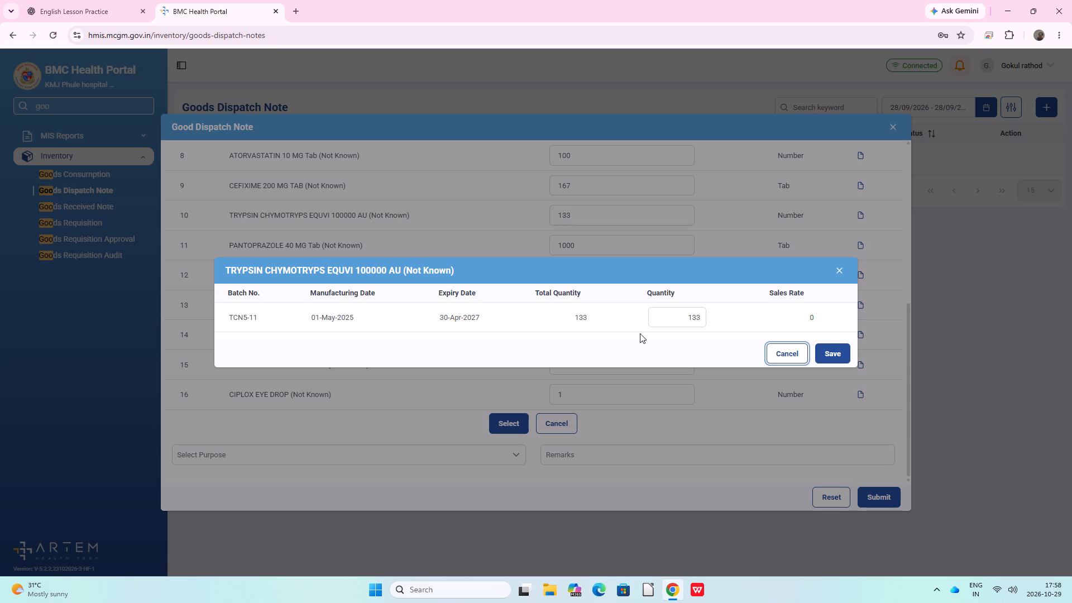
left_click(702, 315)
key("BackSpace")
key("BackSpace")
type("00")
left_click(827, 353)
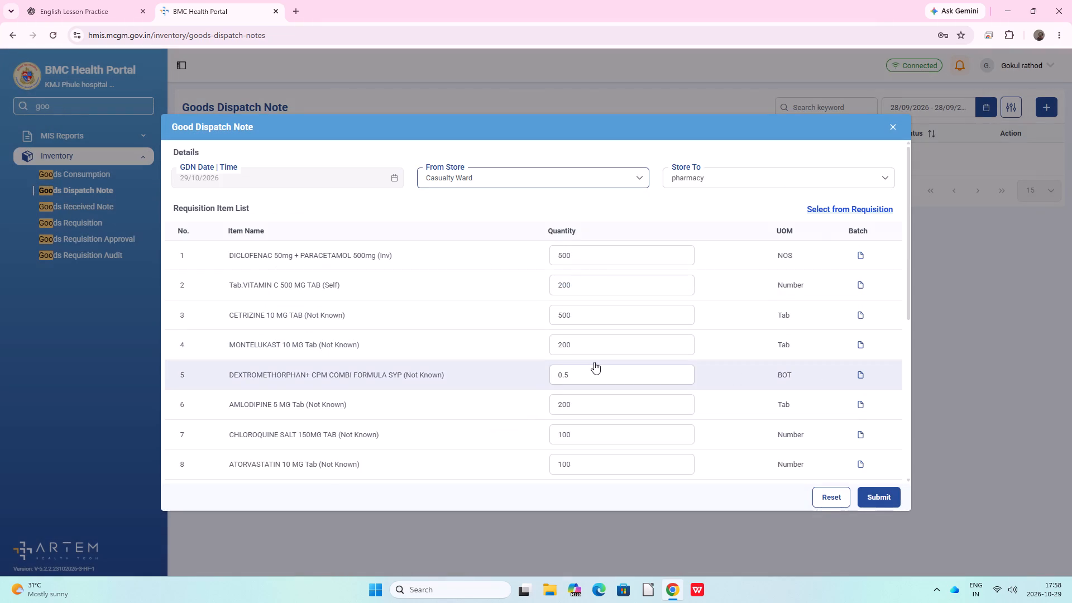
Continue the item selection and save the PANTOPRAZOLE 40 MG allocation of 1000 from batch PPT1313.
scroll(592, 362, "down", 4)
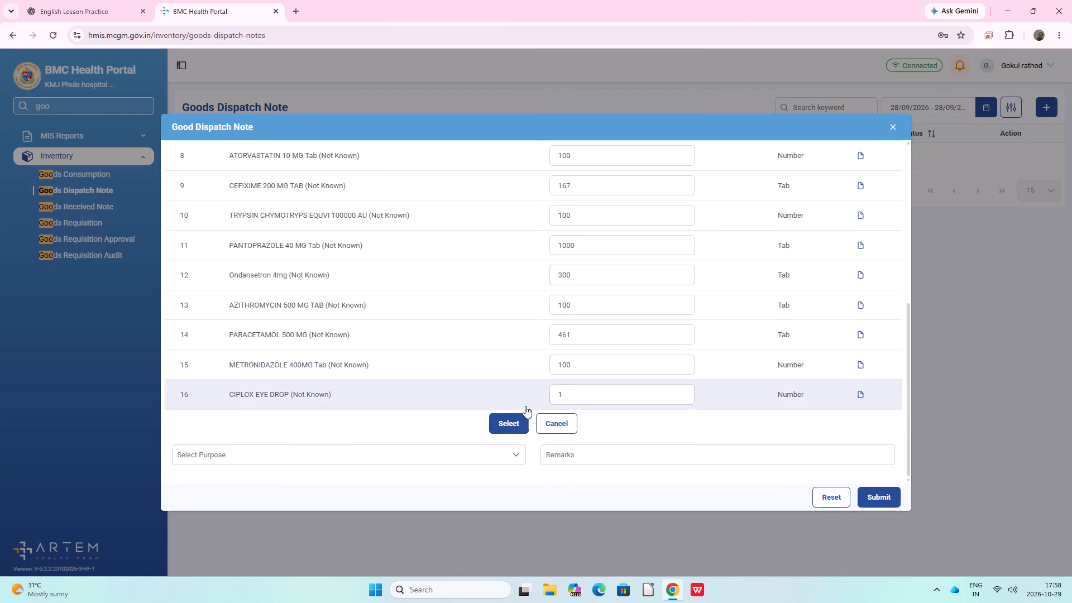
left_click(514, 423)
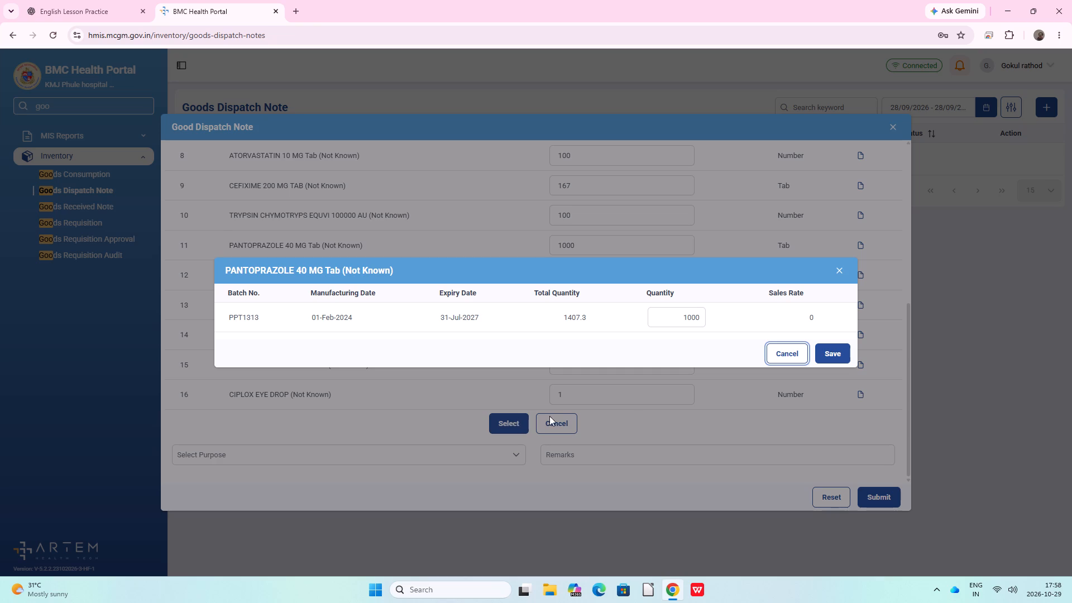
left_click(844, 349)
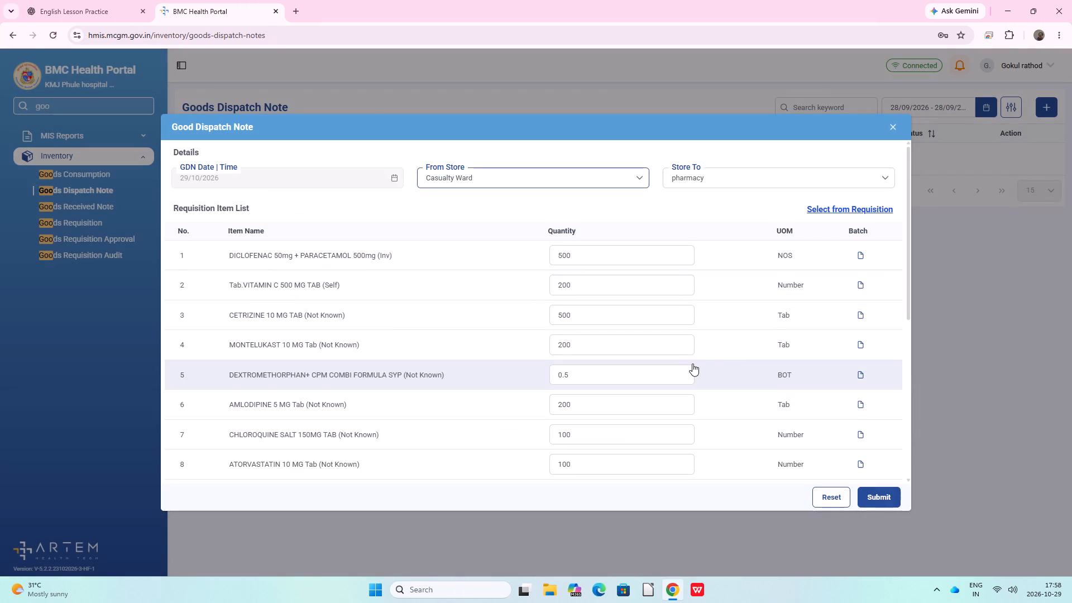
Continue the item selection and save the Ondansetron 4mg allocation of 300 from batch CHDL1645.
scroll(692, 363, "down", 3)
left_click(514, 429)
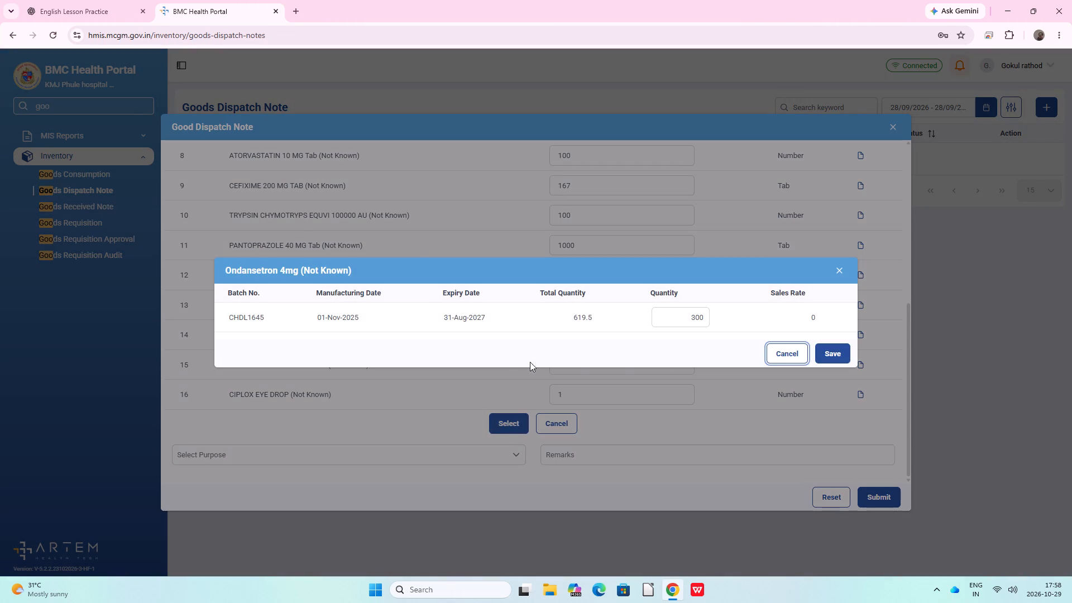
left_click(821, 349)
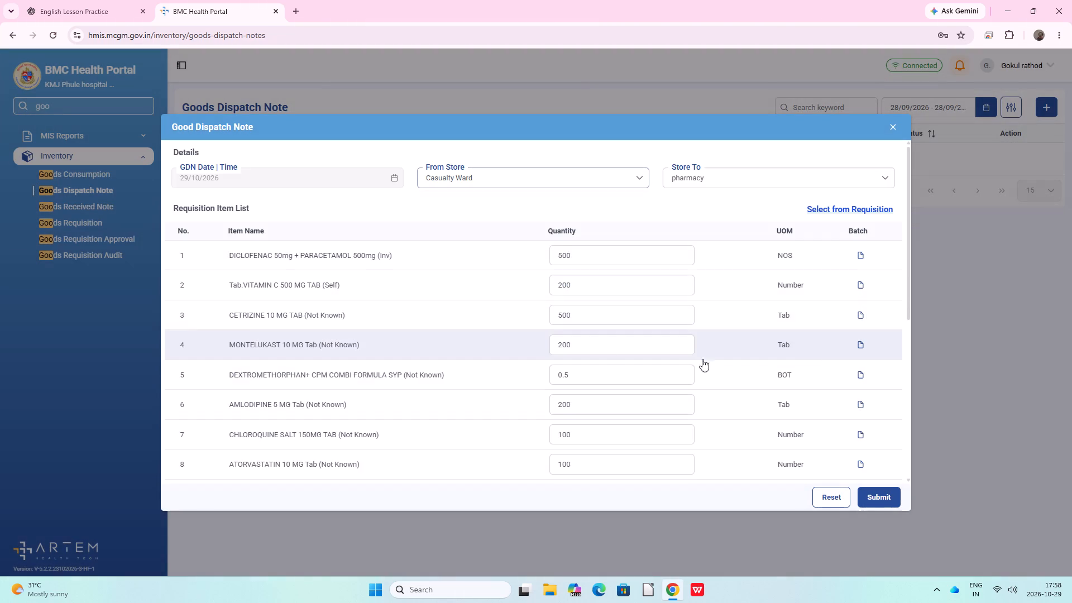
Continue the item selection and save the AZITHROMYCIN 500 MG allocation of 100 from batch GTDK-5119.
scroll(596, 352, "down", 4)
left_click(507, 423)
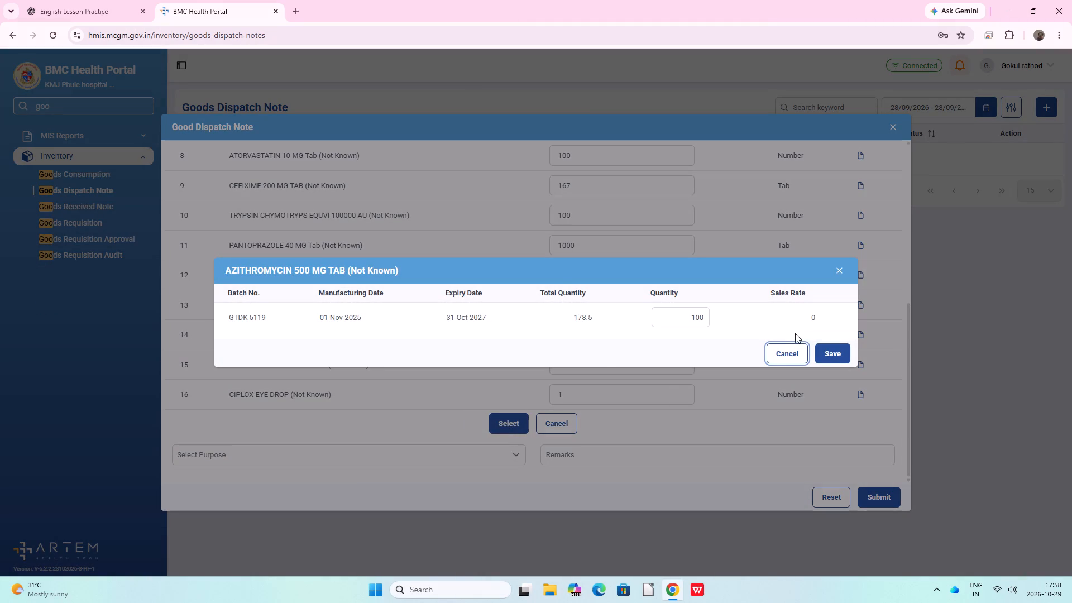
left_click(831, 353)
Continue the item selection, set the PARACETAMOL 500 MG quantity from batch T25D010 to 200, and save it.
scroll(564, 308, "down", 5)
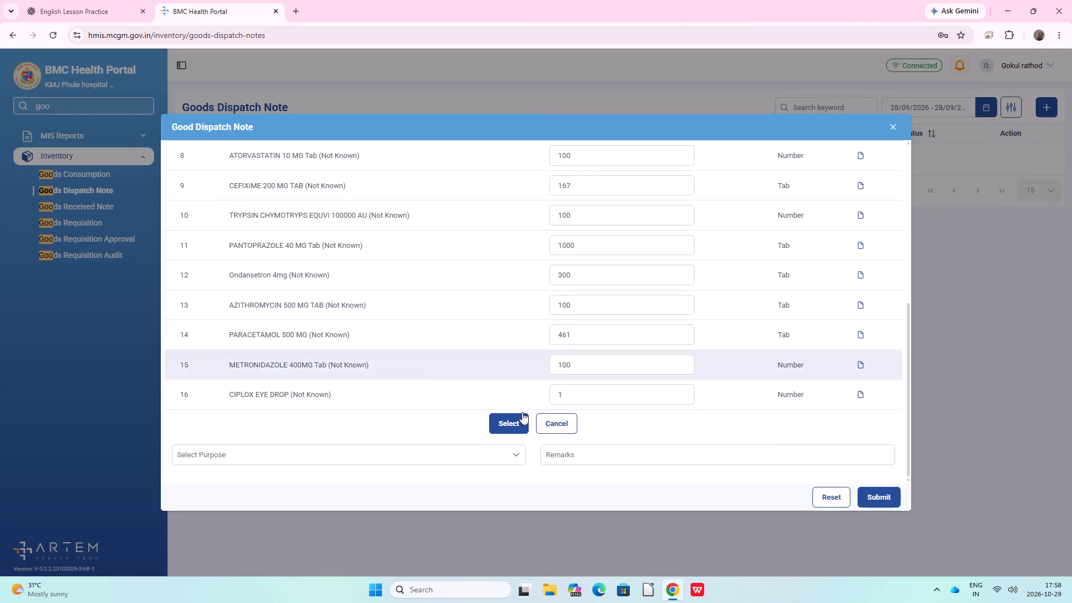
left_click(513, 421)
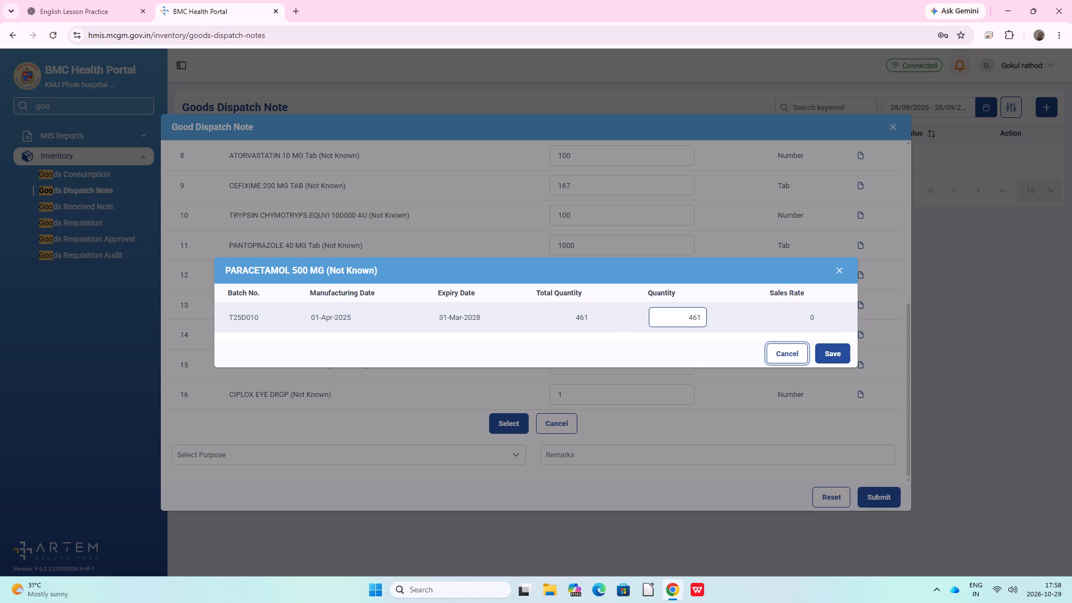
left_click_drag(702, 317, 690, 315)
key("BackSpace")
type("200")
left_click(842, 353)
Continue the item selection and save the METRONIDAZOLE 400MG allocation of 100 from batch MLBT1306.
scroll(661, 362, "down", 2)
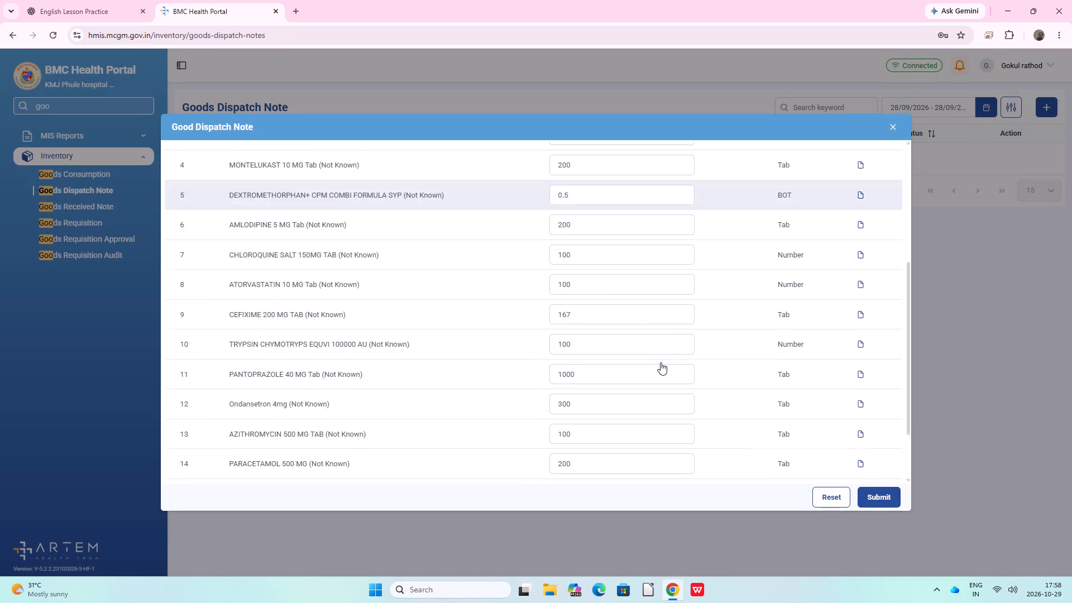
scroll(661, 362, "down", 1)
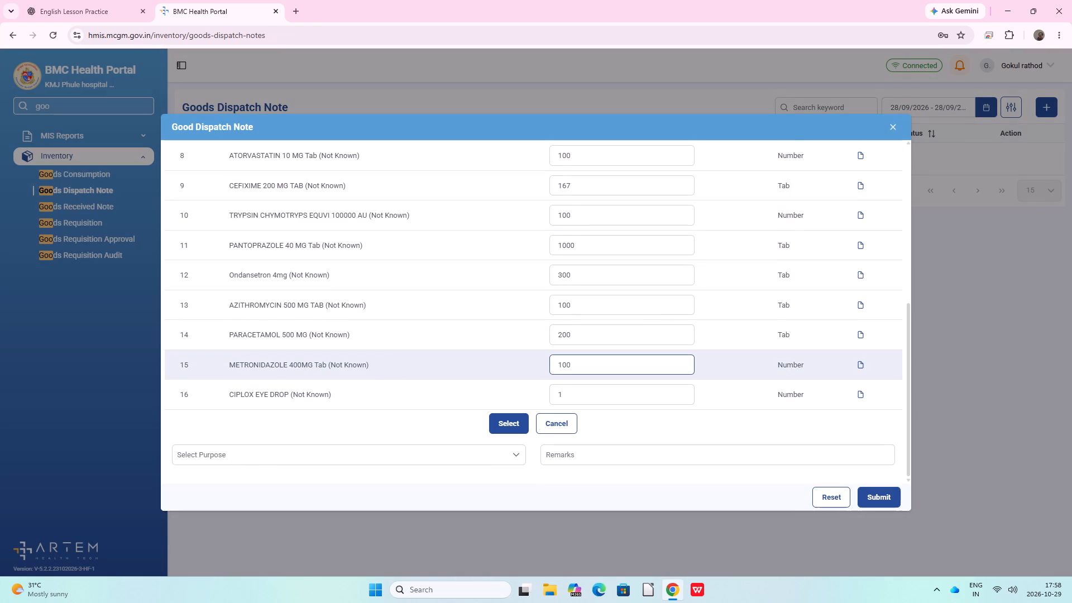
left_click(586, 362)
left_click(504, 423)
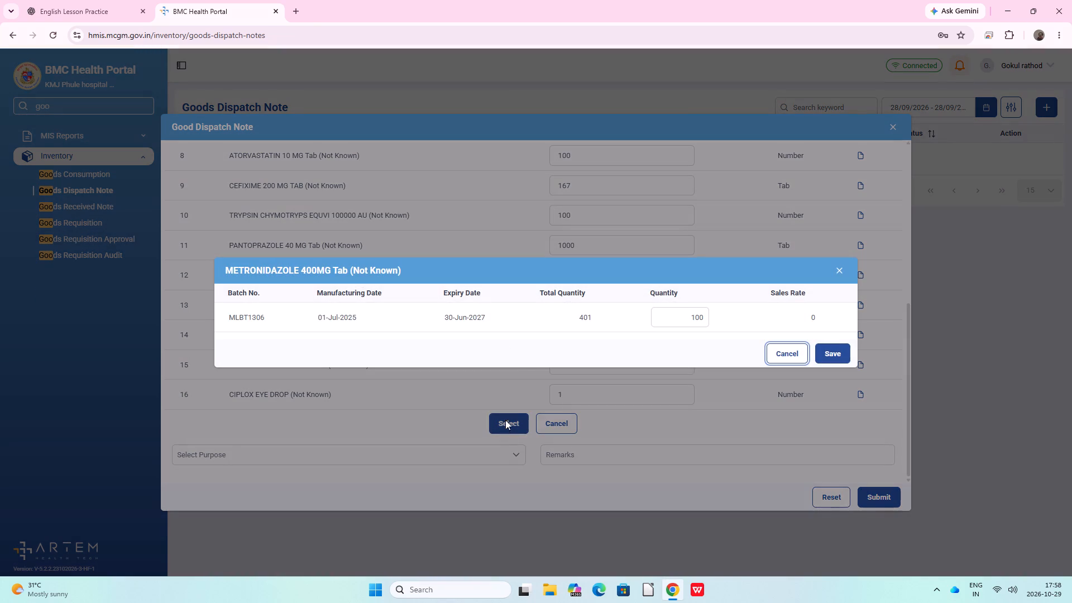
left_click(832, 351)
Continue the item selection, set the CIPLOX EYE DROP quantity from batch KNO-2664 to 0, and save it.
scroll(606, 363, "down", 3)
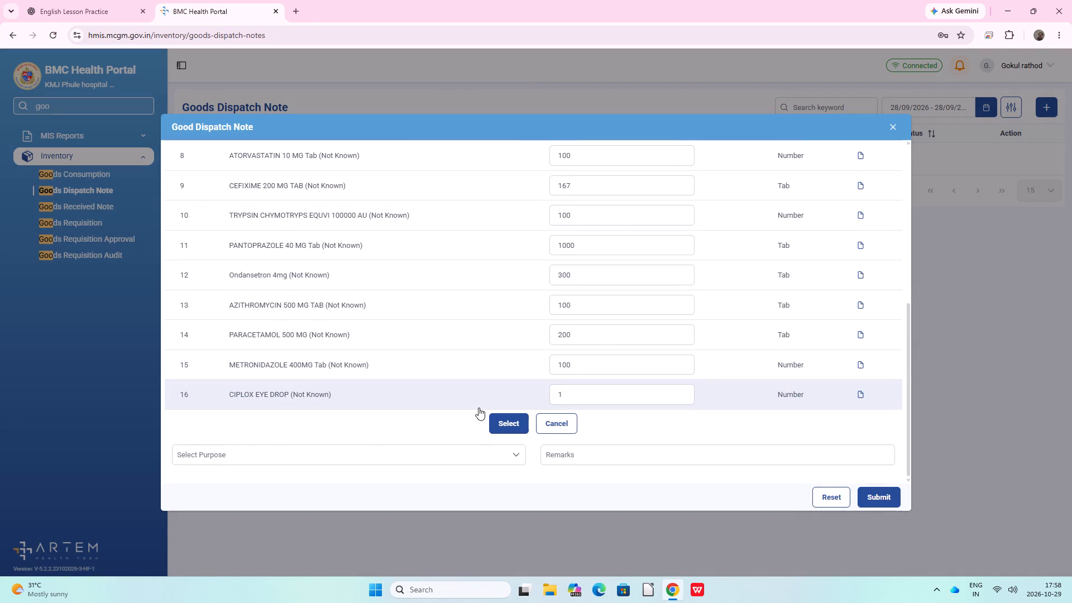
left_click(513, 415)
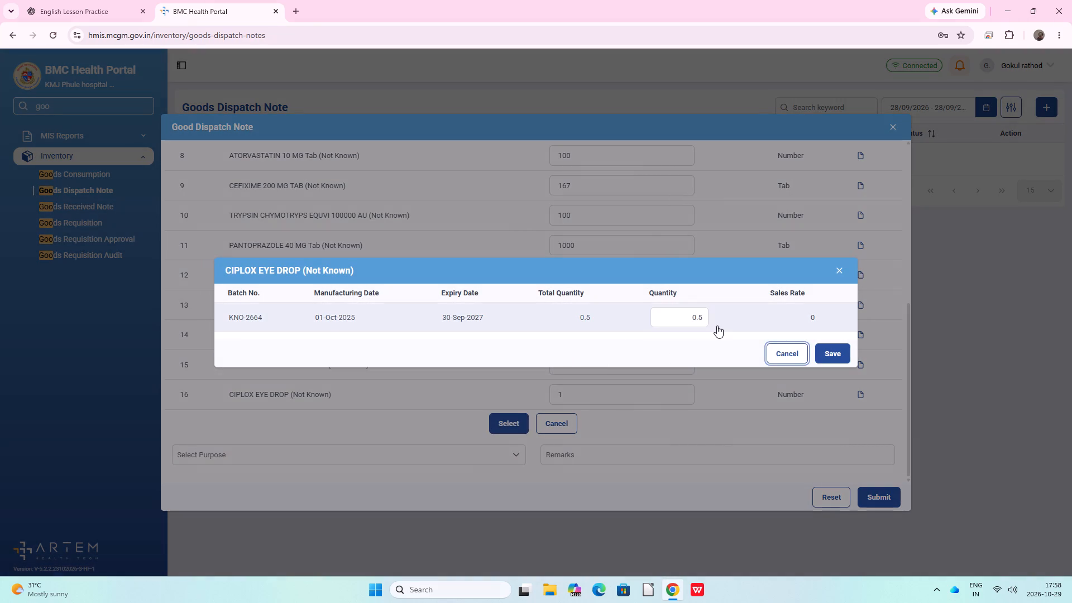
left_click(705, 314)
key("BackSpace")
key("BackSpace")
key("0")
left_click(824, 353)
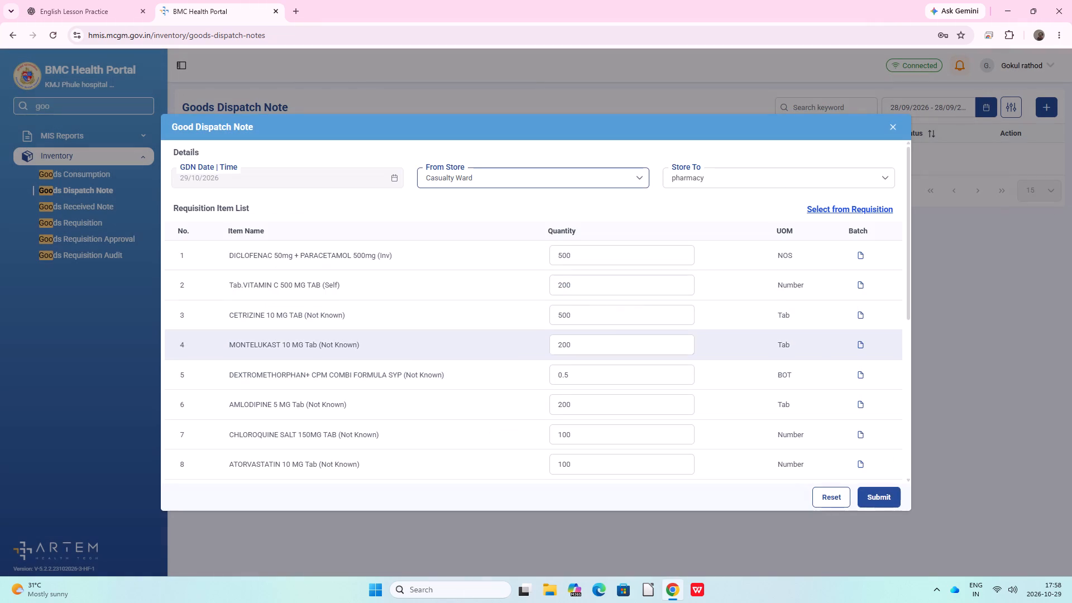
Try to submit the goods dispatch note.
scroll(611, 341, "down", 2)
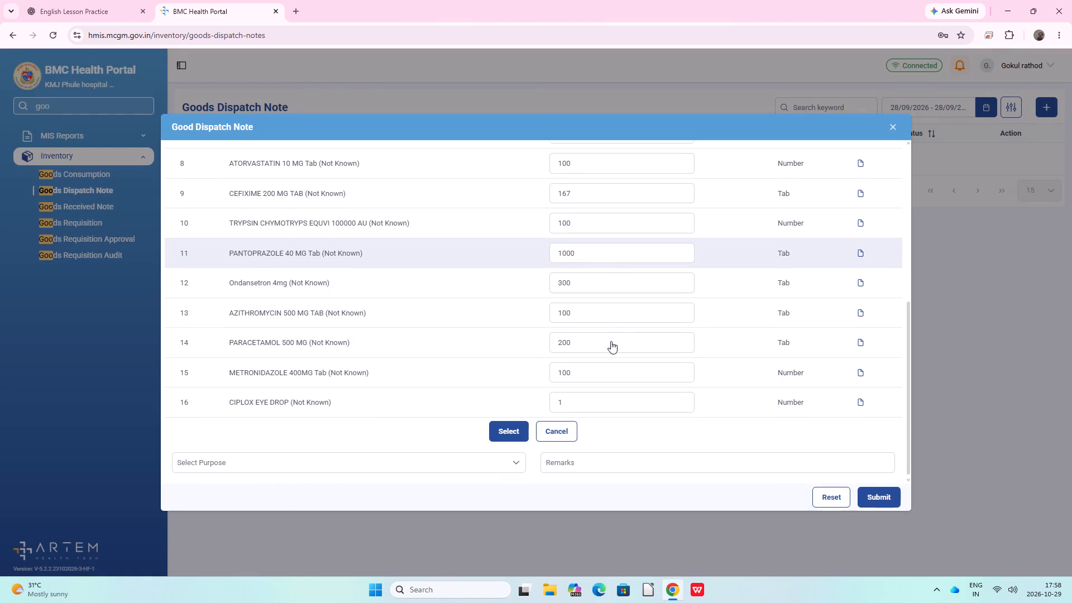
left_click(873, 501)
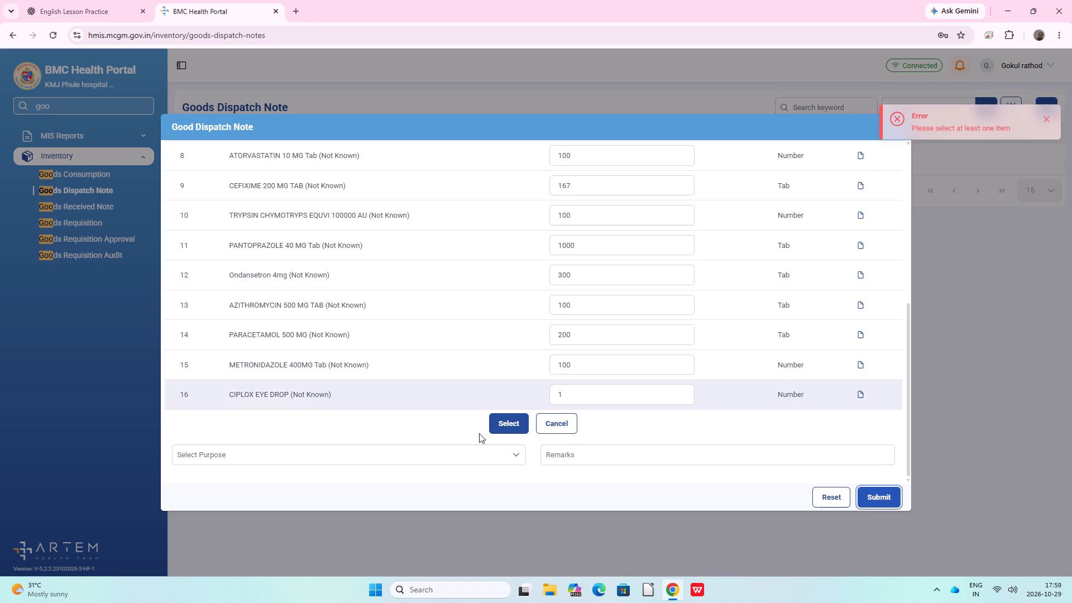
Reopen the CIPLOX EYE DROP batch allocation, set the quantity from batch KNO-2664 to 0, and save it.
left_click(502, 427)
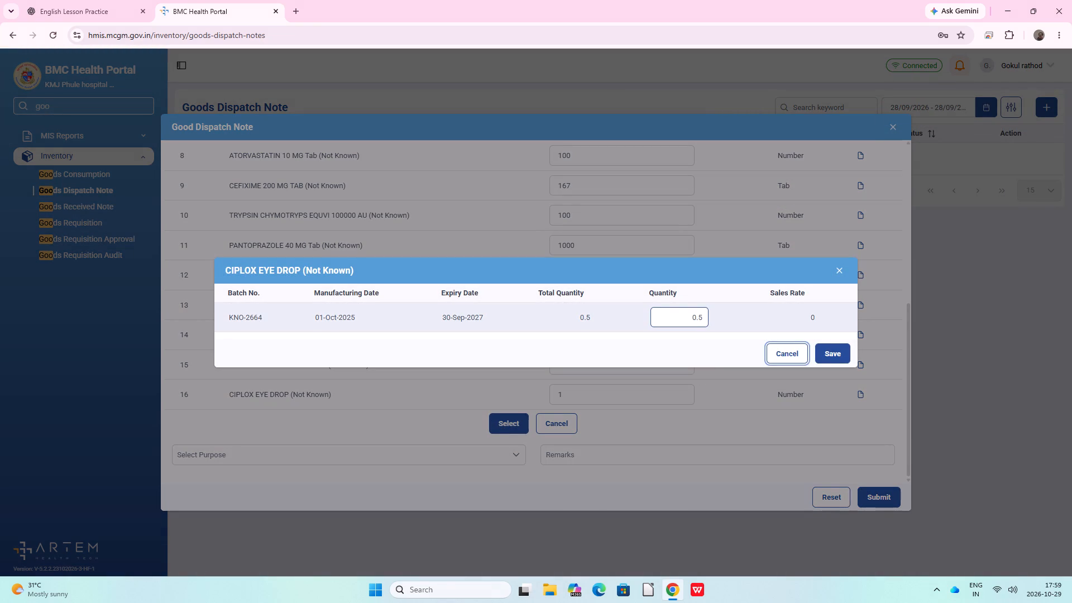
left_click_drag(705, 316, 673, 323)
key("0")
left_click(837, 350)
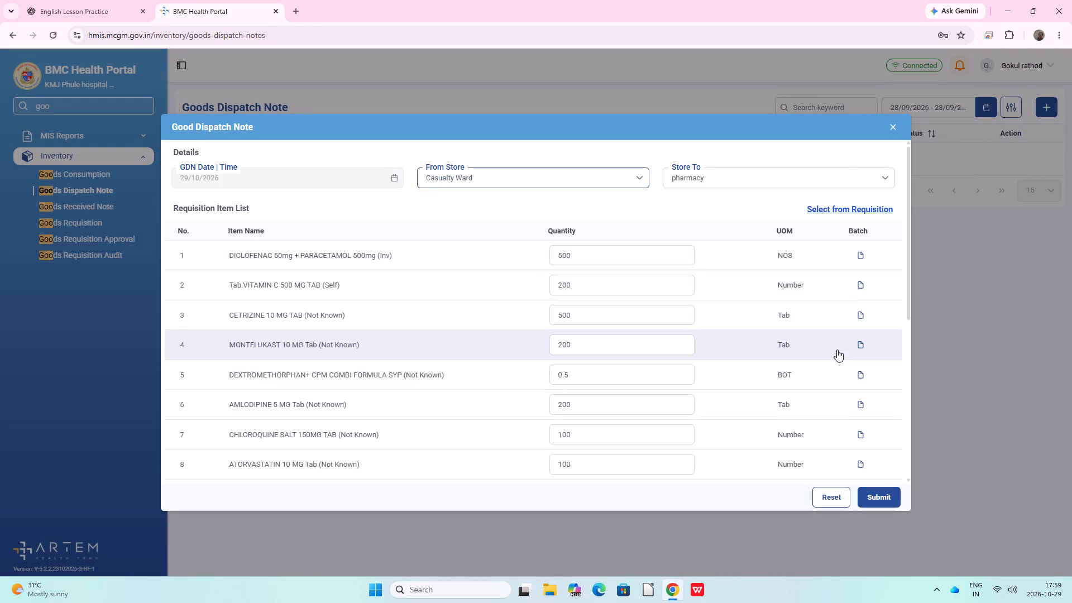
Set the CIPLOX EYE DROP quantity in the requisition item list to 0.
scroll(807, 382, "down", 4)
left_click(625, 400)
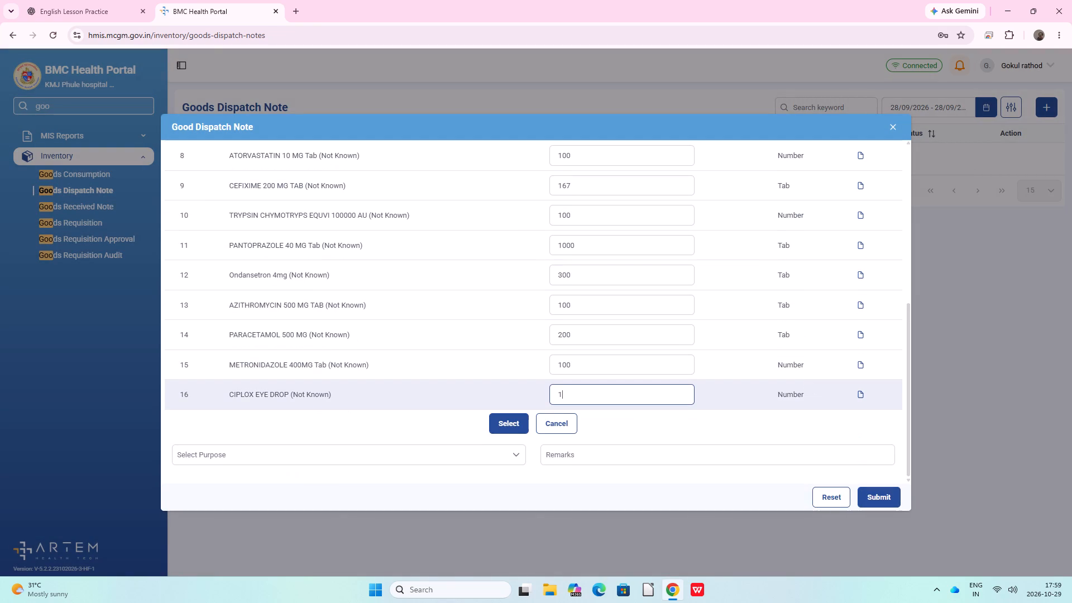
key("BackSpace")
key("0")
left_click(599, 334)
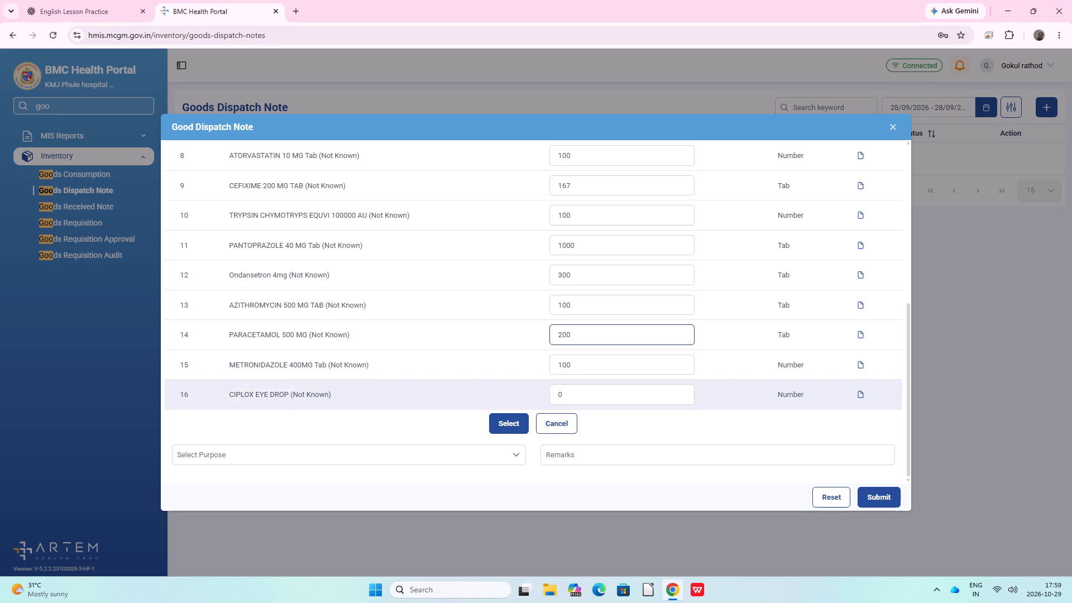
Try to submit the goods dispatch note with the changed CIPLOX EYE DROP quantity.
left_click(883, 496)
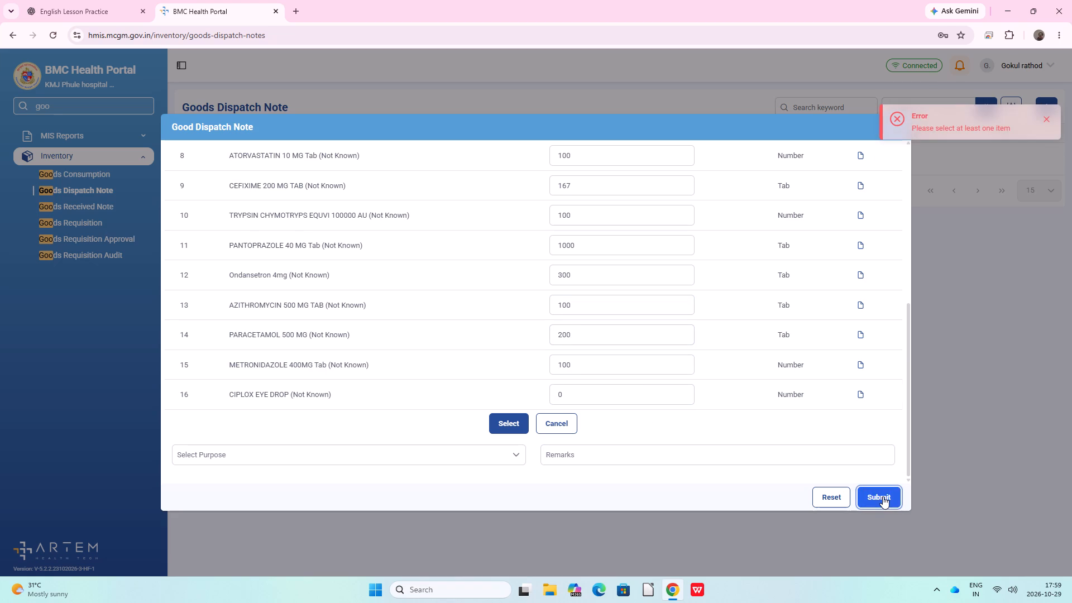
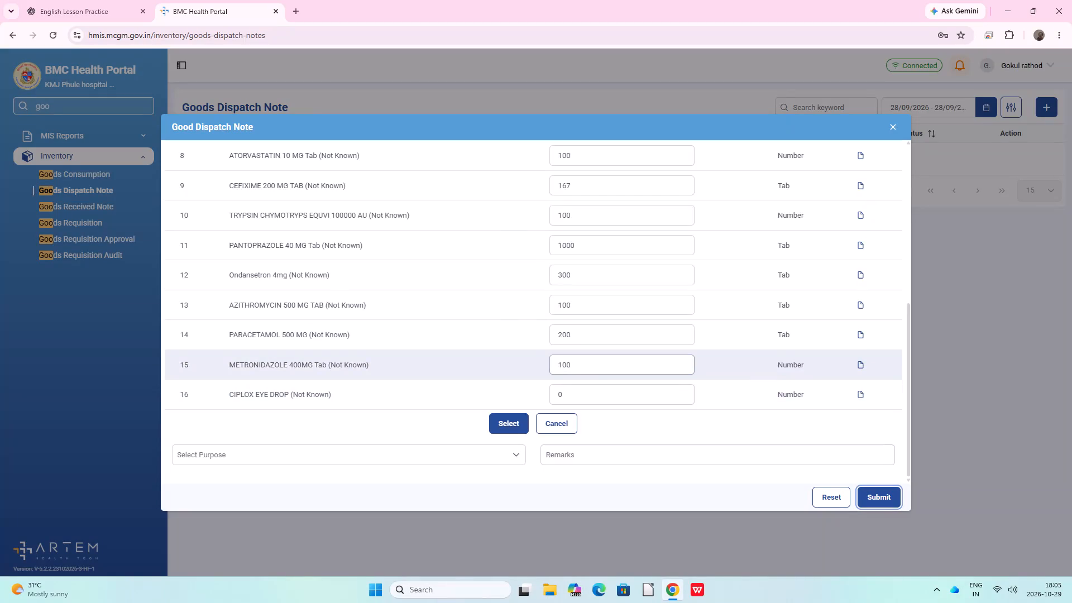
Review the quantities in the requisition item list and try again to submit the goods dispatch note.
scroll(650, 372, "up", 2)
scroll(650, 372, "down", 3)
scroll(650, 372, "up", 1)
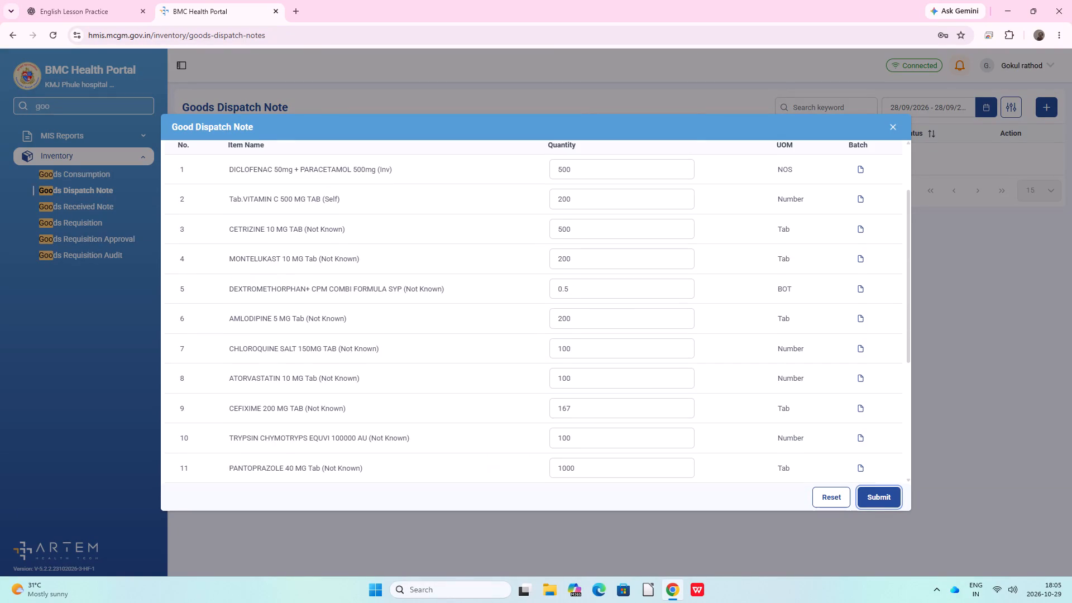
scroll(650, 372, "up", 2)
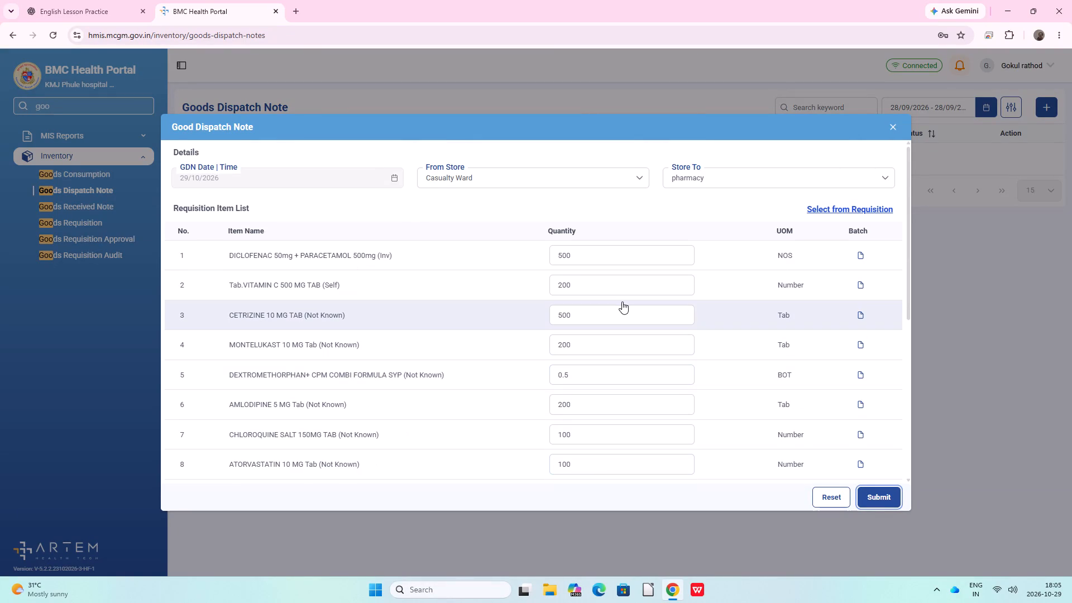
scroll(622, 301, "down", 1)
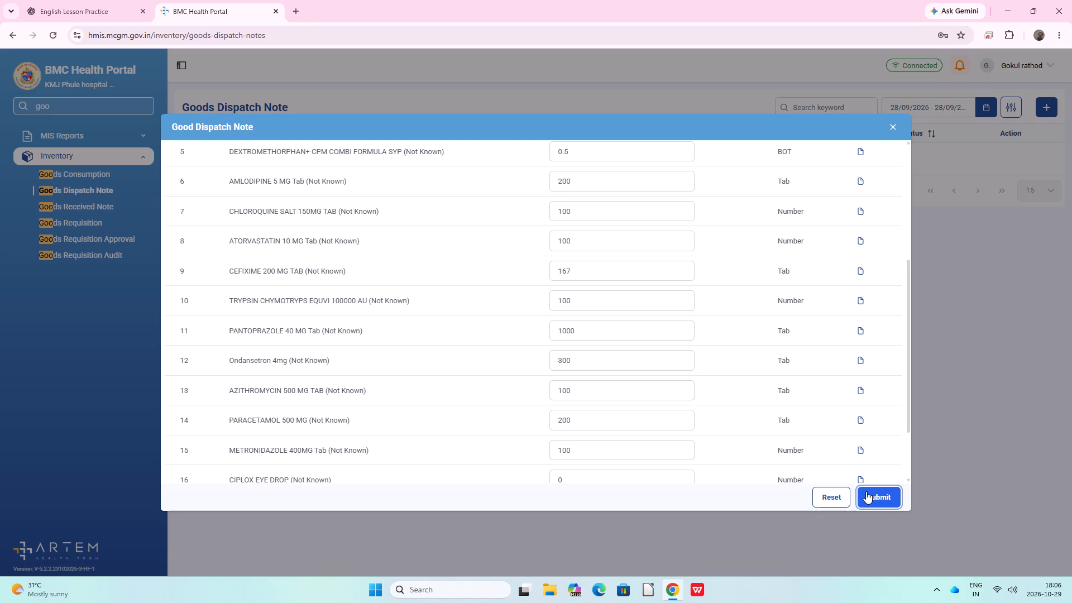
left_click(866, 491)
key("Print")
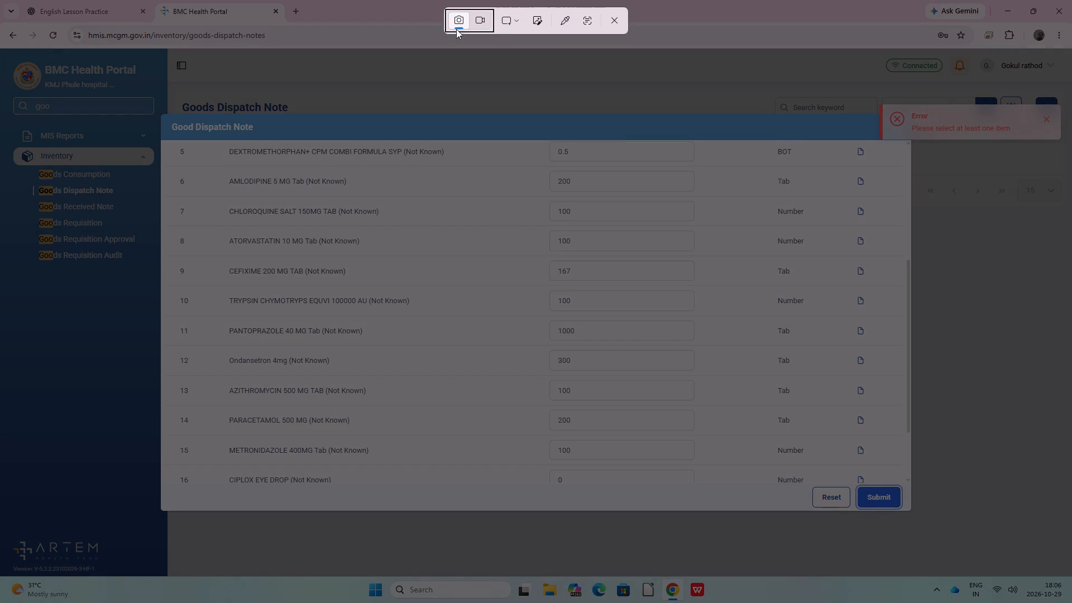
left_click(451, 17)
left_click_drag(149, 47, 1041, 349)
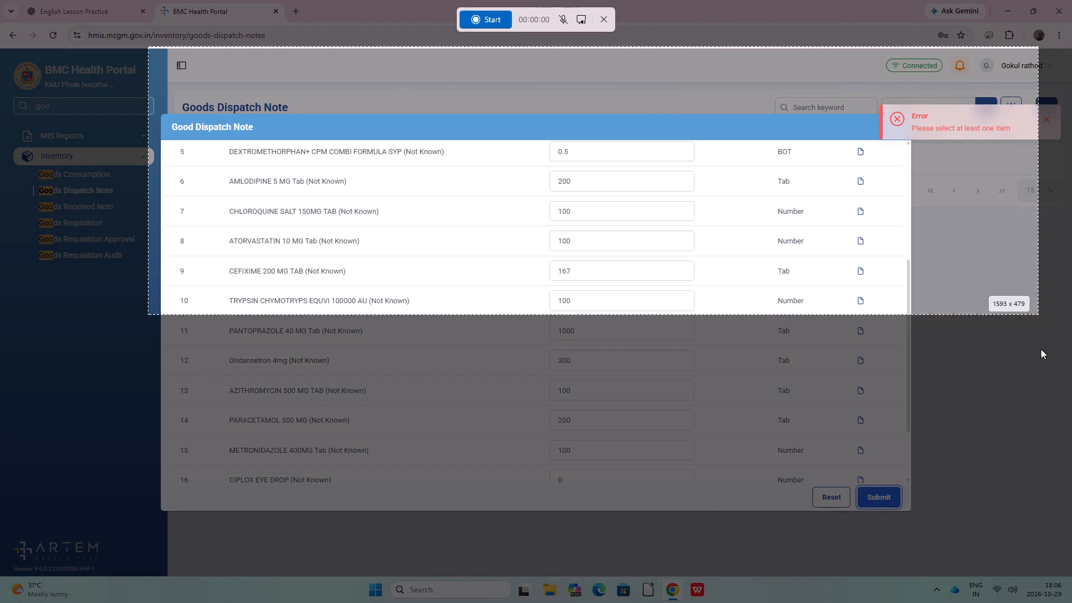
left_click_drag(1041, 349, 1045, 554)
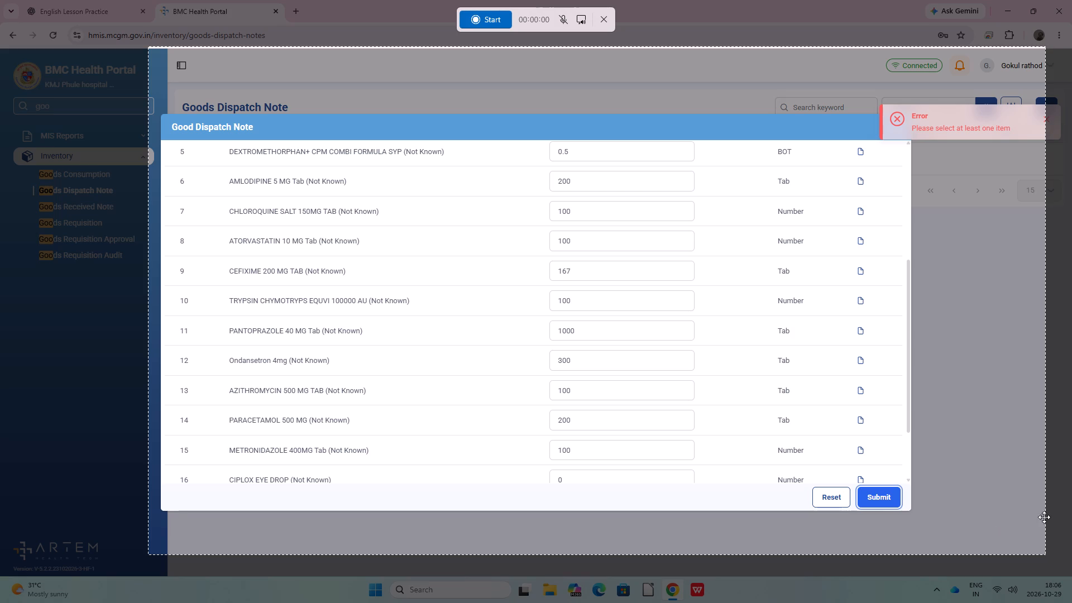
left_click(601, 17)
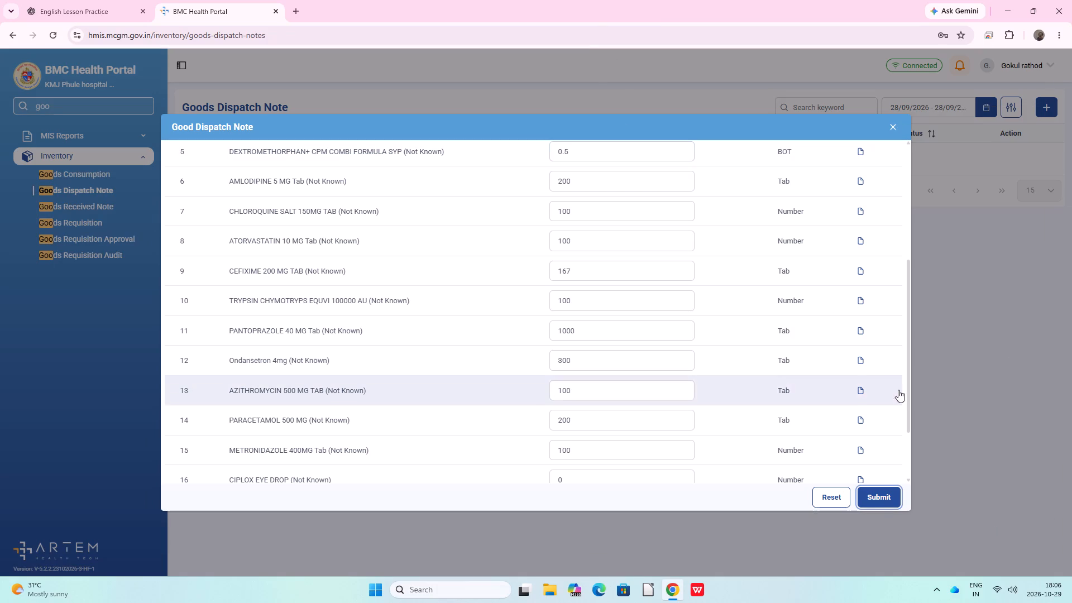
Retry submitting the goods dispatch note and capture a rectangular screenshot covering the item list and the error notification.
left_click(880, 492)
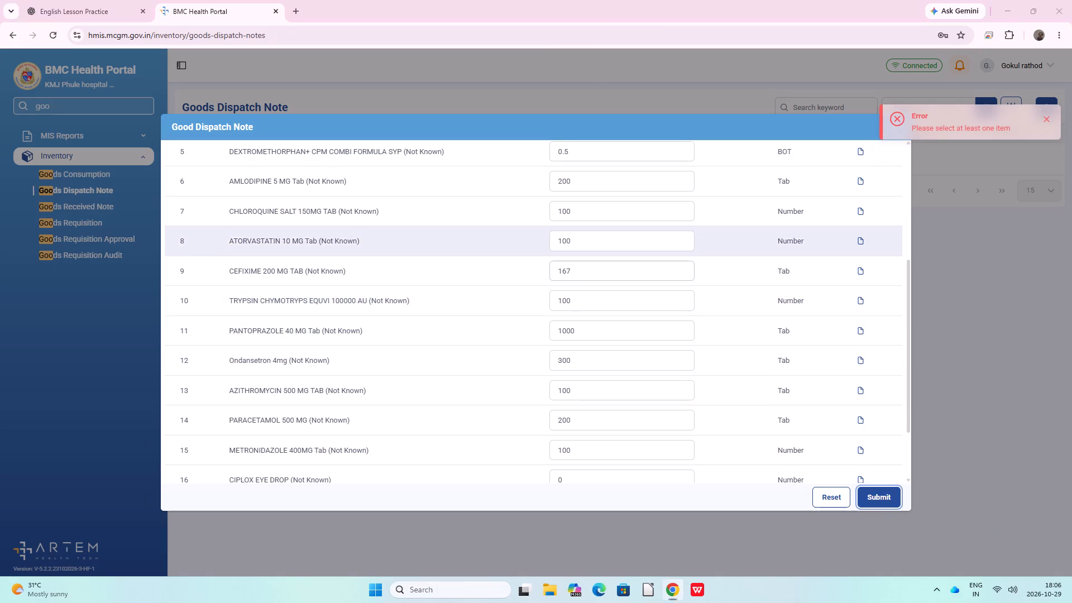
left_click(453, 25)
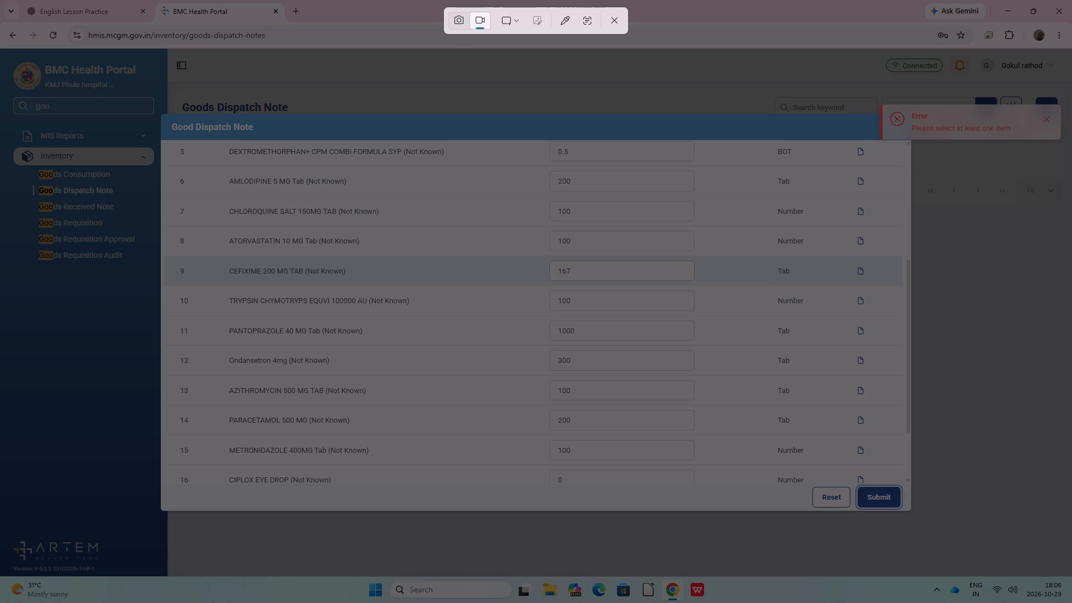
left_click(461, 22)
left_click_drag(119, 67, 1010, 226)
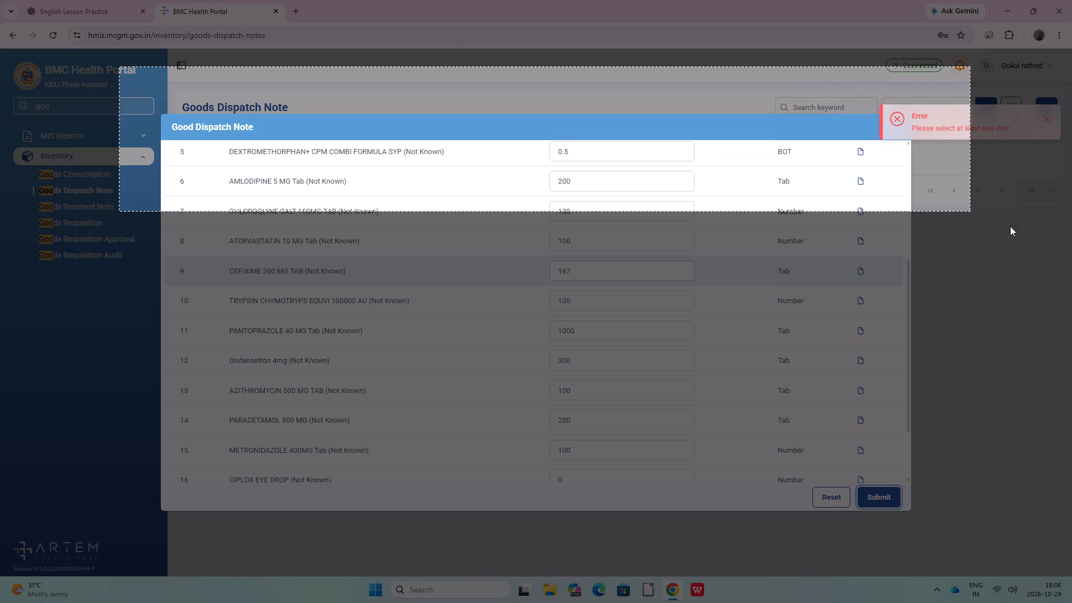
left_click_drag(1010, 226, 1038, 562)
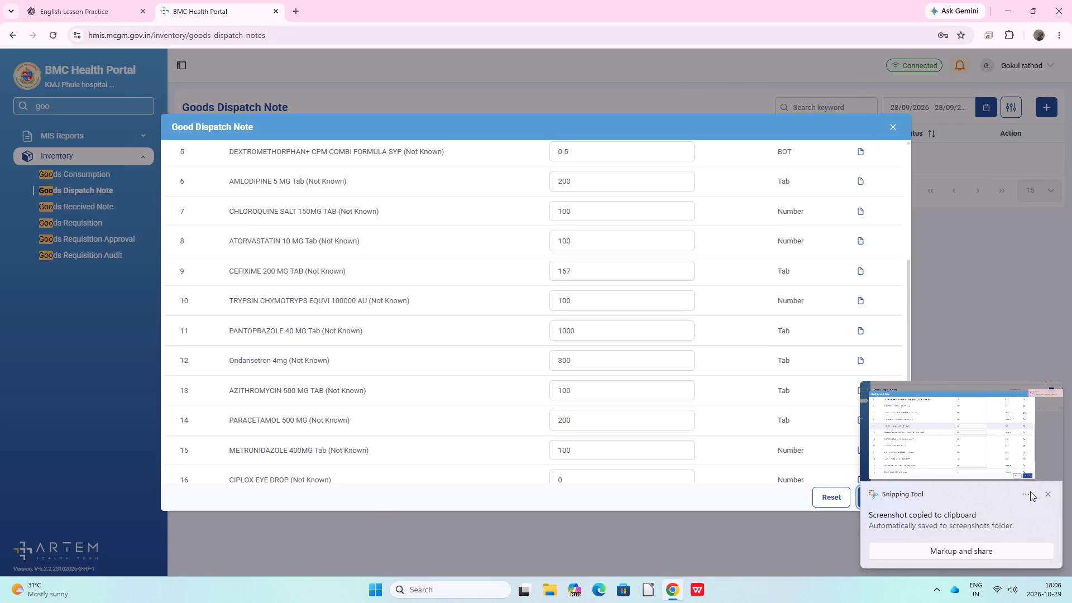
Dismiss the screenshot notification and look up WhatsApp Web in a new, maximized Google Chrome window, entering "what" as the search text.
left_click(1047, 492)
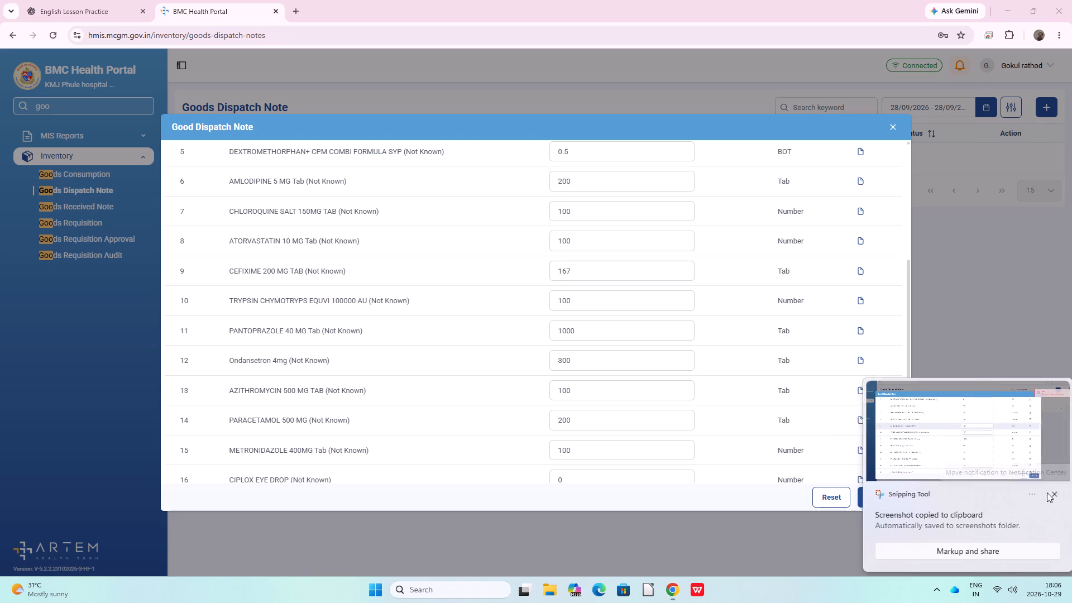
left_click(1016, 2)
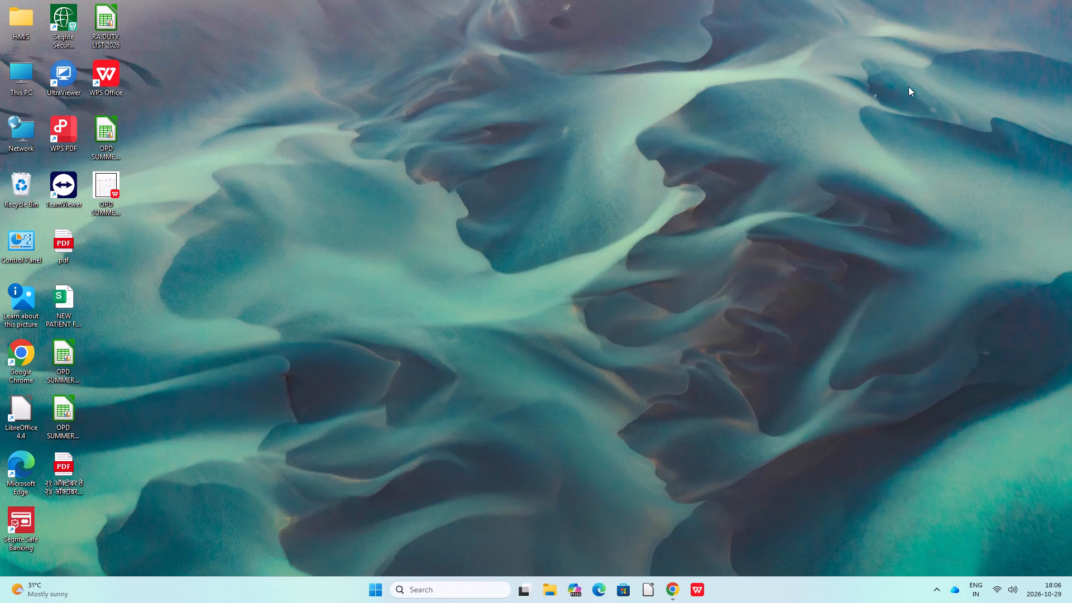
double_click(19, 372)
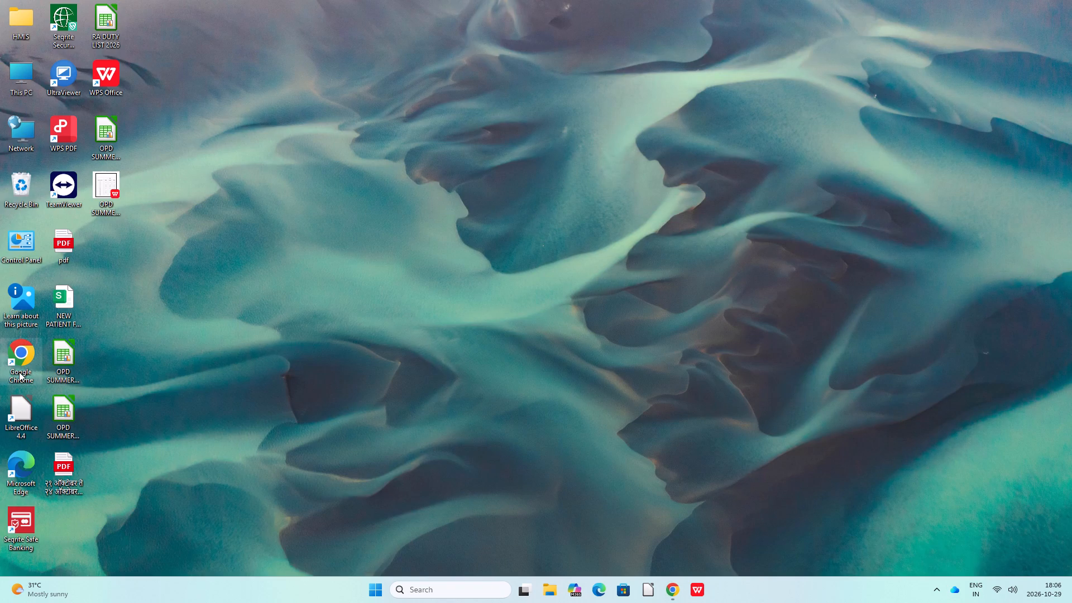
left_click(510, 24)
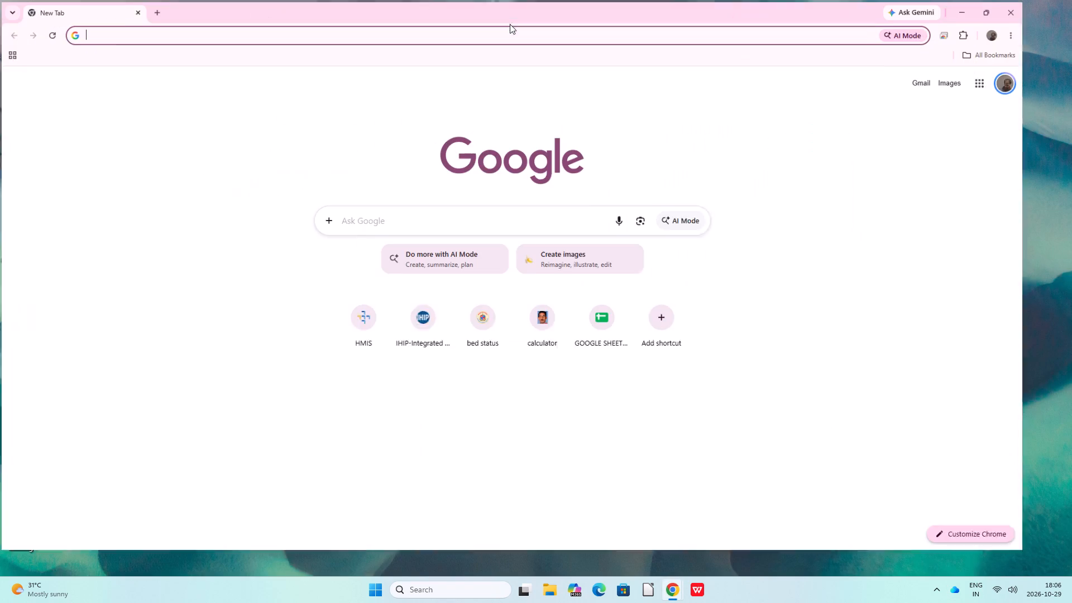
left_click(102, 42)
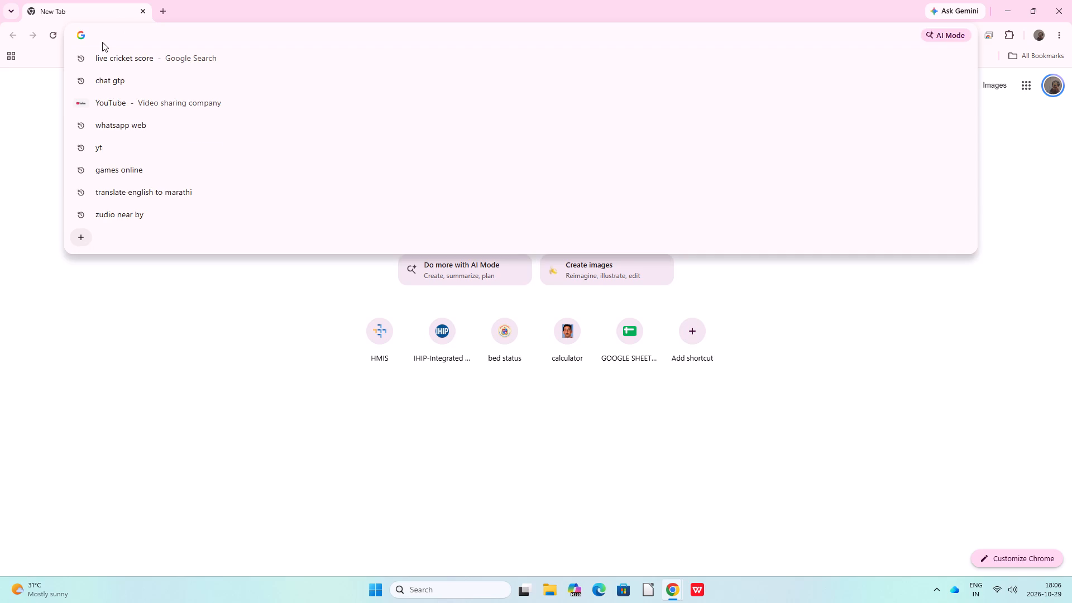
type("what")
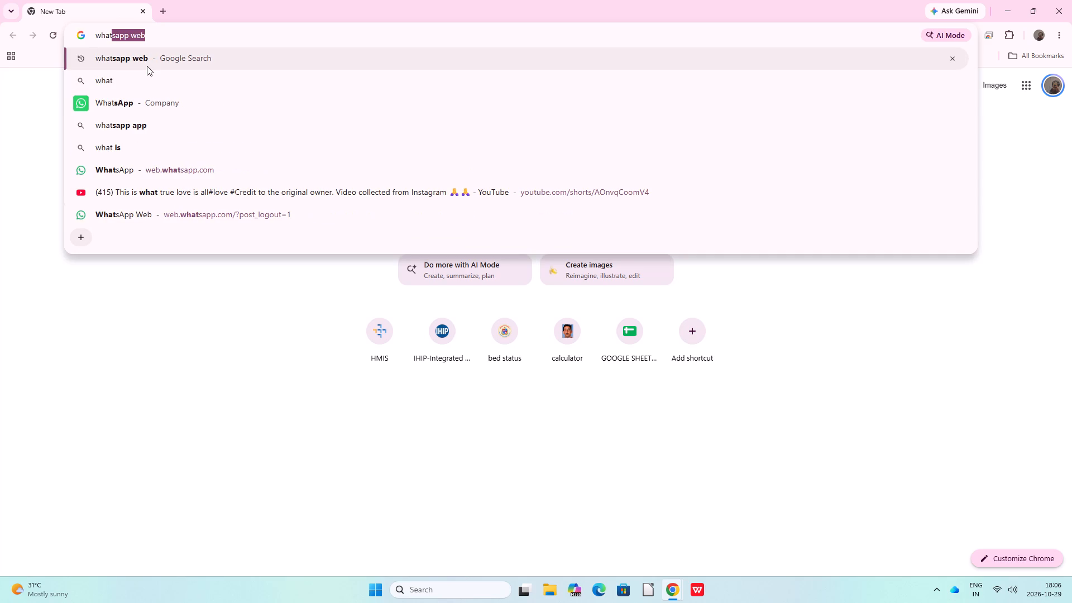
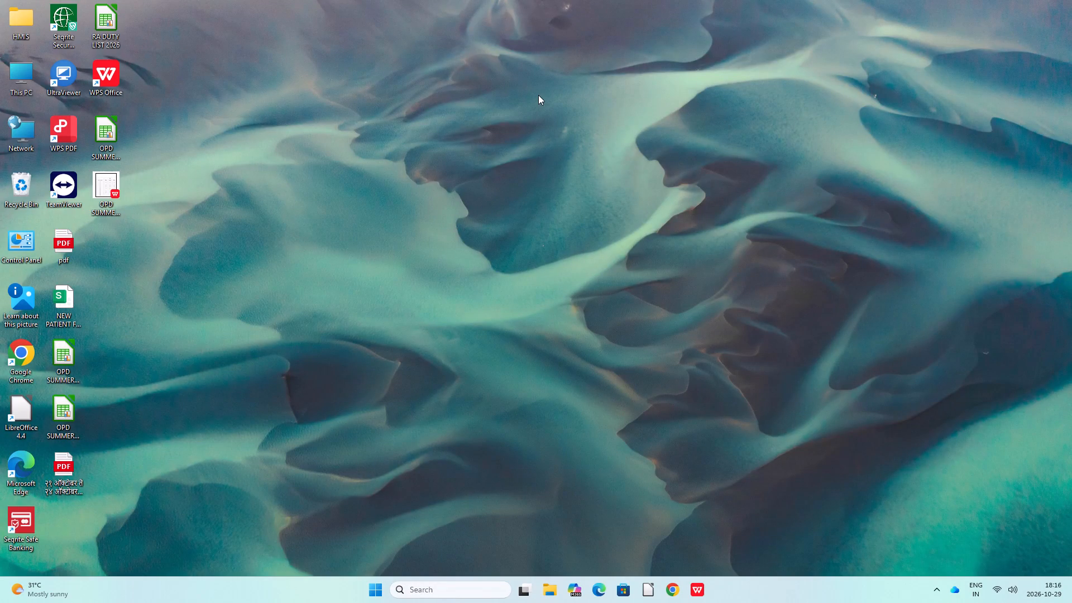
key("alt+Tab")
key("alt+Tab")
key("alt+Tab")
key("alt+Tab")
Launch Google Chrome from the desktop and open the HMIS shortcut to reach the BMC Health Portal sign-in page.
double_click(23, 361)
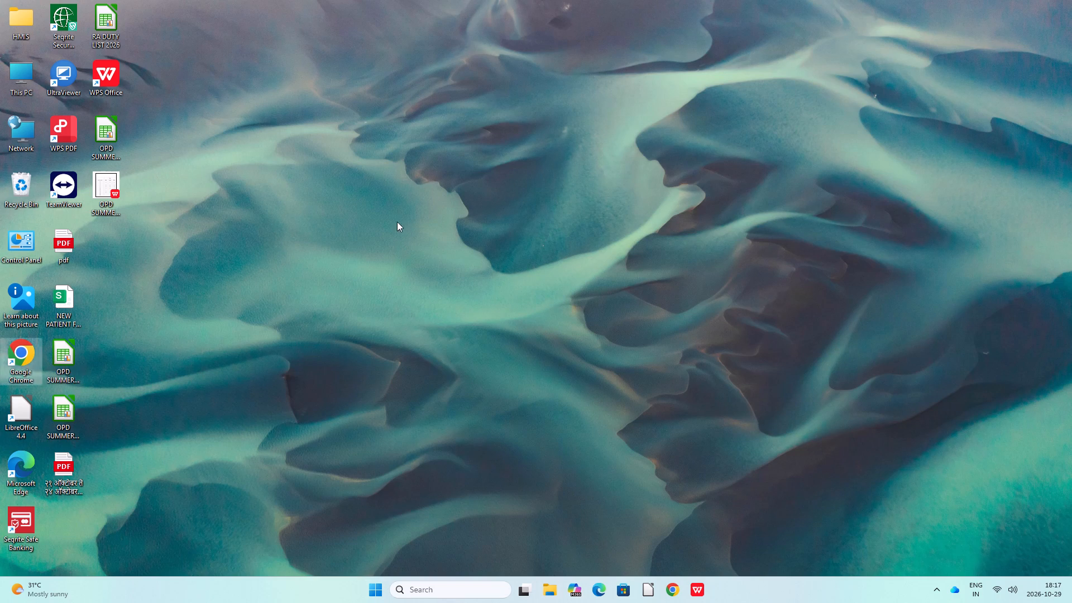
left_click(360, 240)
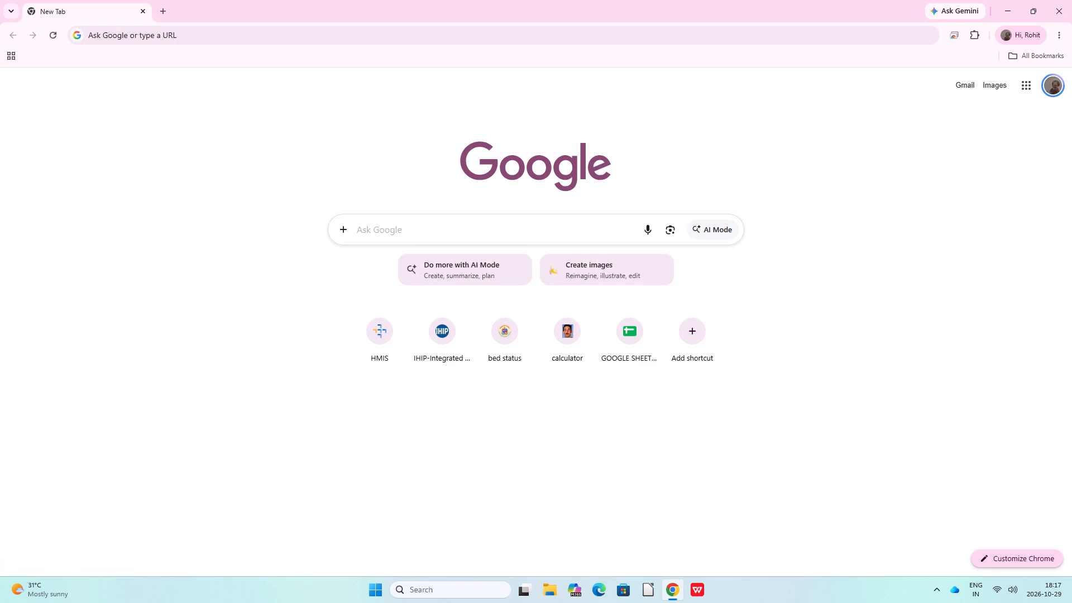
left_click(209, 332)
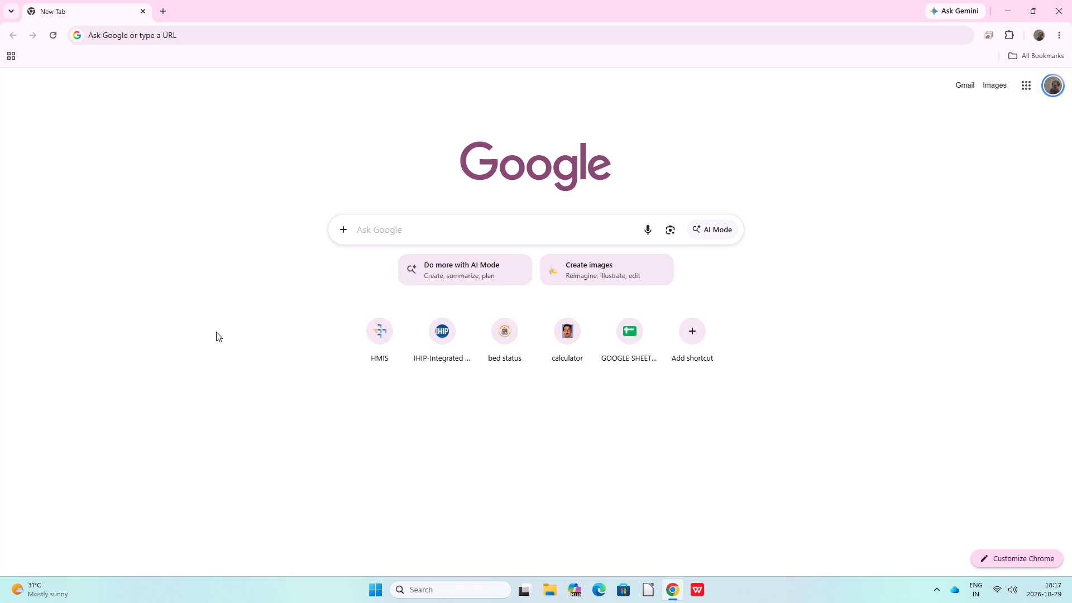
double_click(393, 357)
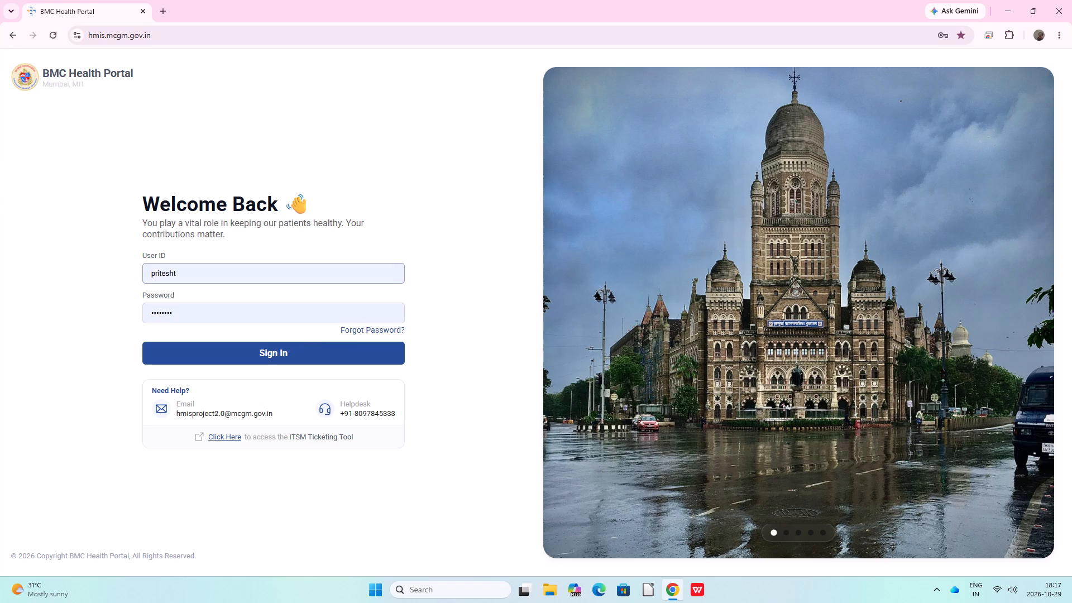
Replace the prefilled user ID on the BMC Health Portal sign-in form with the doctor account's user ID.
left_click(225, 279)
key("BackSpace")
key("BackSpace")
key("BackSpace")
key("BackSpace")
key("BackSpace")
key("BackSpace")
key("BackSpace")
key("BackSpace")
key("BackSpace")
key("BackSpace")
key("BackSpace")
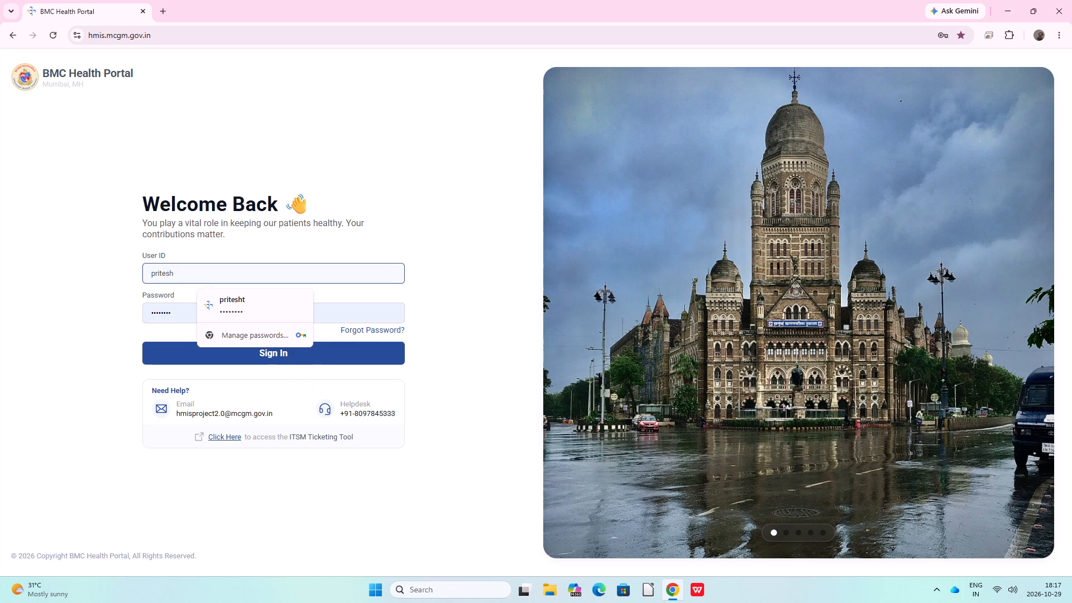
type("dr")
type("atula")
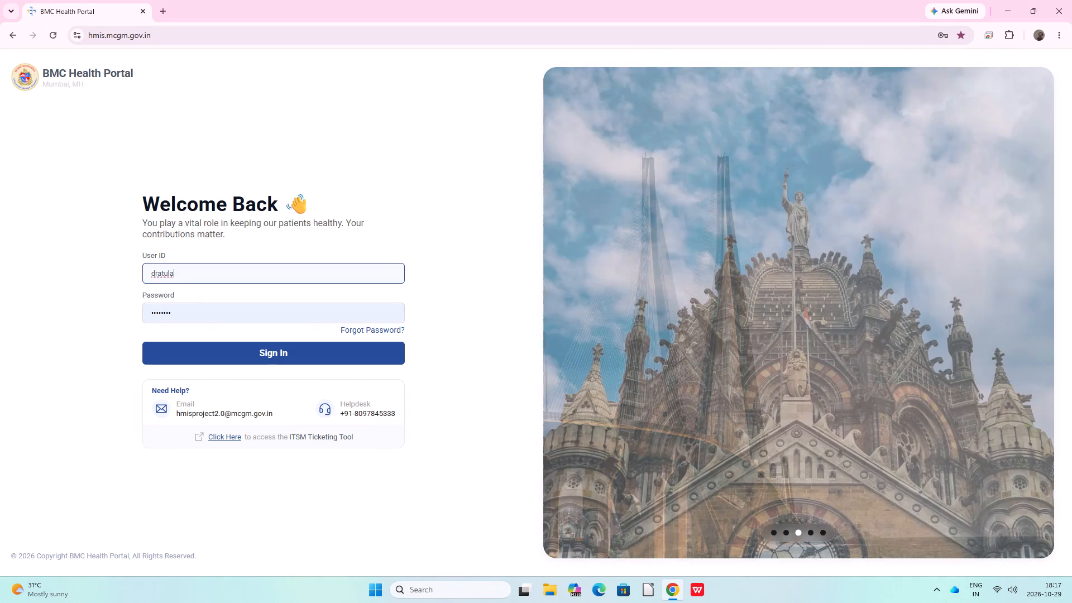
Replace the prefilled password with the doctor's account password and sign in to the health portal.
left_click_drag(221, 274, 95, 295)
key("ctrl+c")
left_click_drag(179, 314, 109, 327)
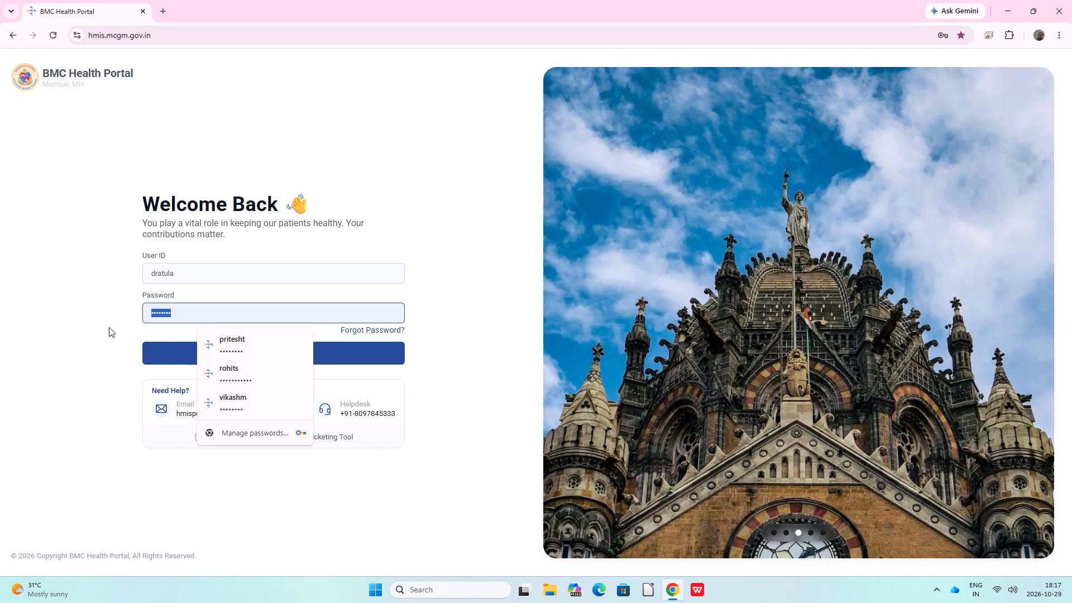
key("BackSpace")
key("ctrl+v")
left_click(157, 356)
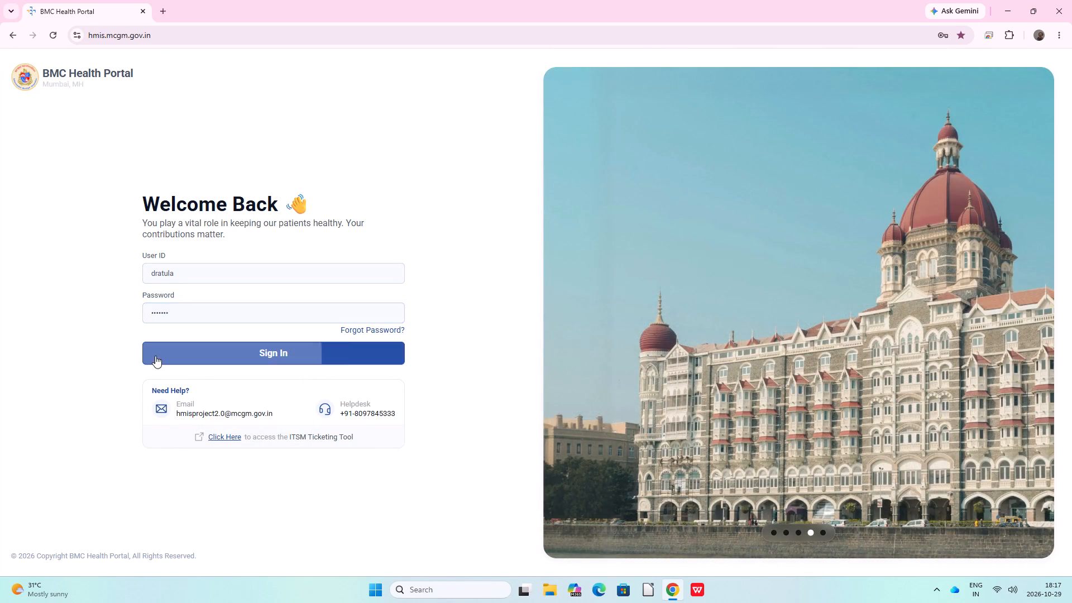
Search the portal's navigation for "mlc" and open the MLC Requests list under OPD Work.
left_click(62, 111)
type("mlz")
key("BackSpace")
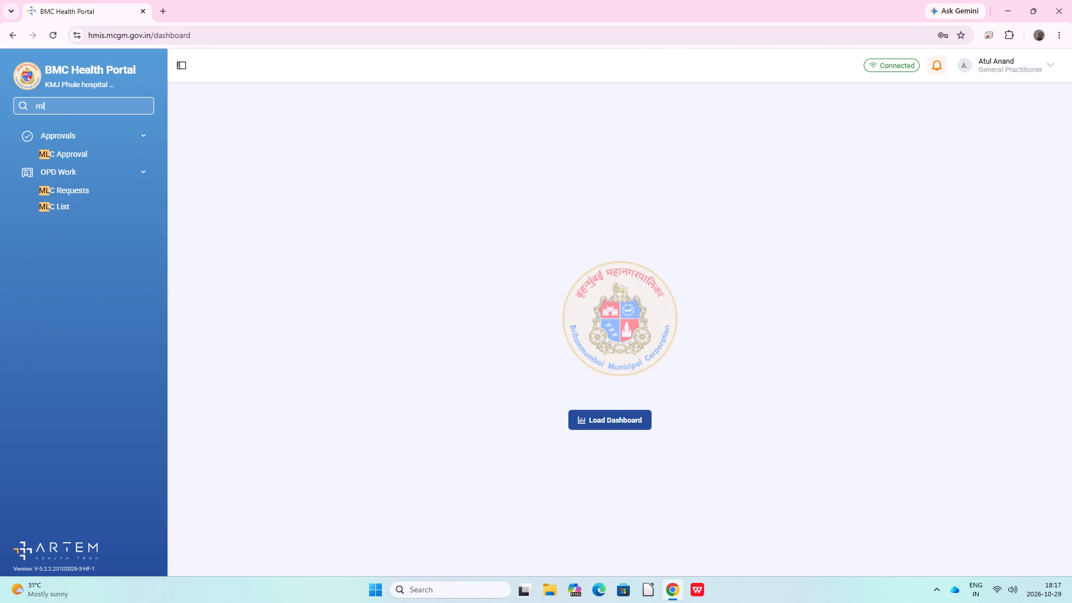
key("c")
left_click(76, 186)
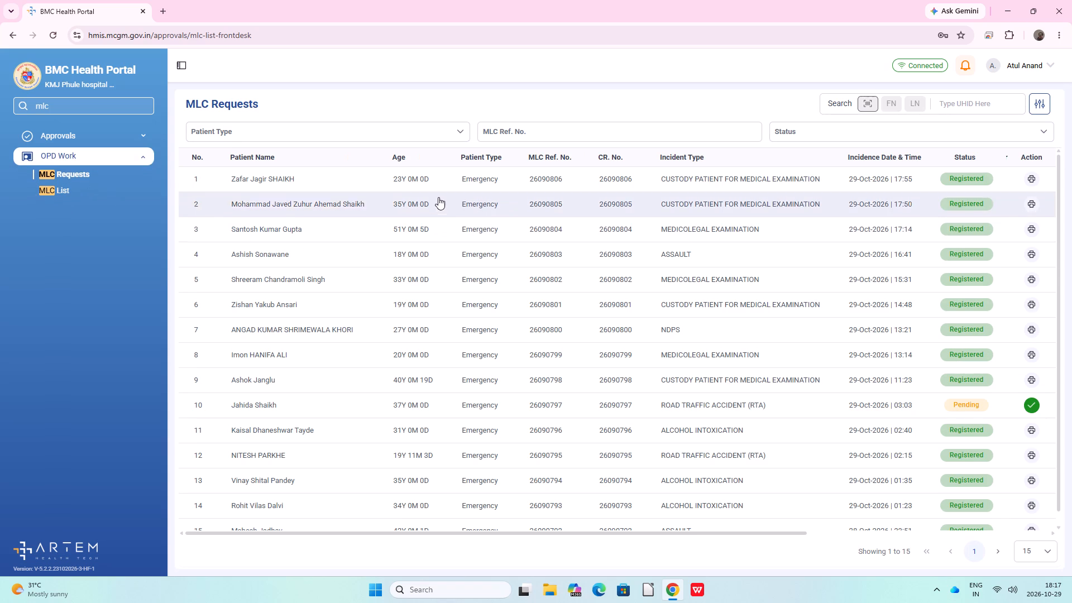
scroll(559, 300, "up", 2)
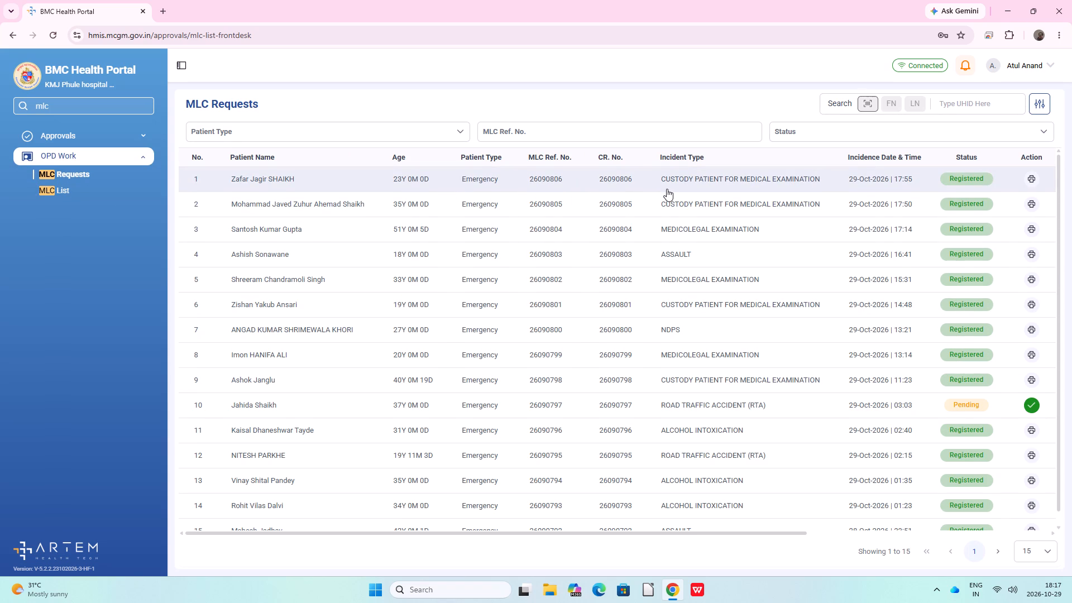
Examine the printable MLC reports of the first, second, third and eighth requests in the list, one after another.
left_click(1027, 176)
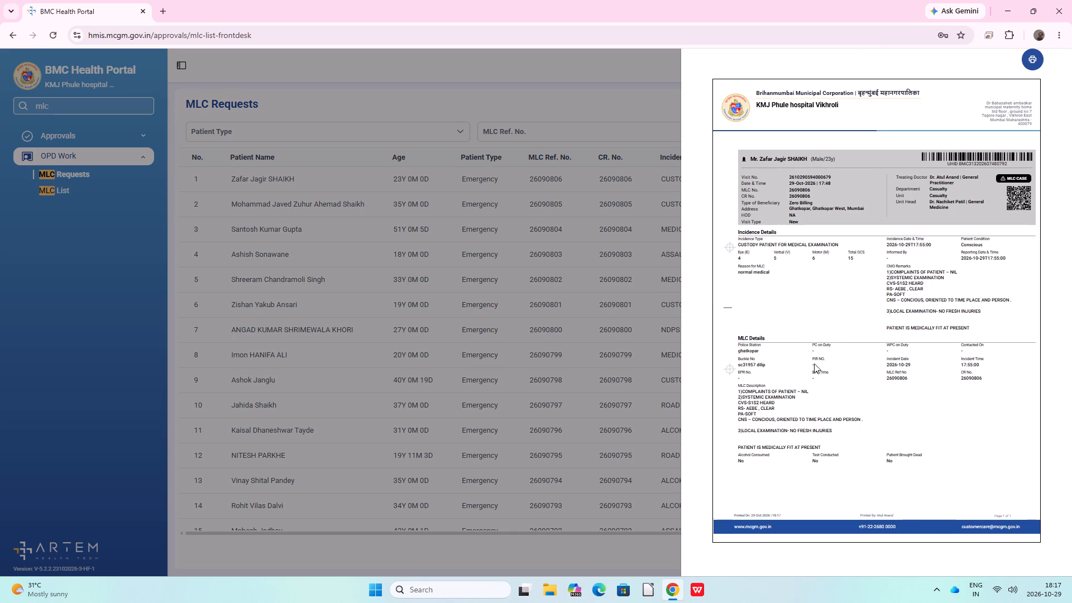
left_click(624, 368)
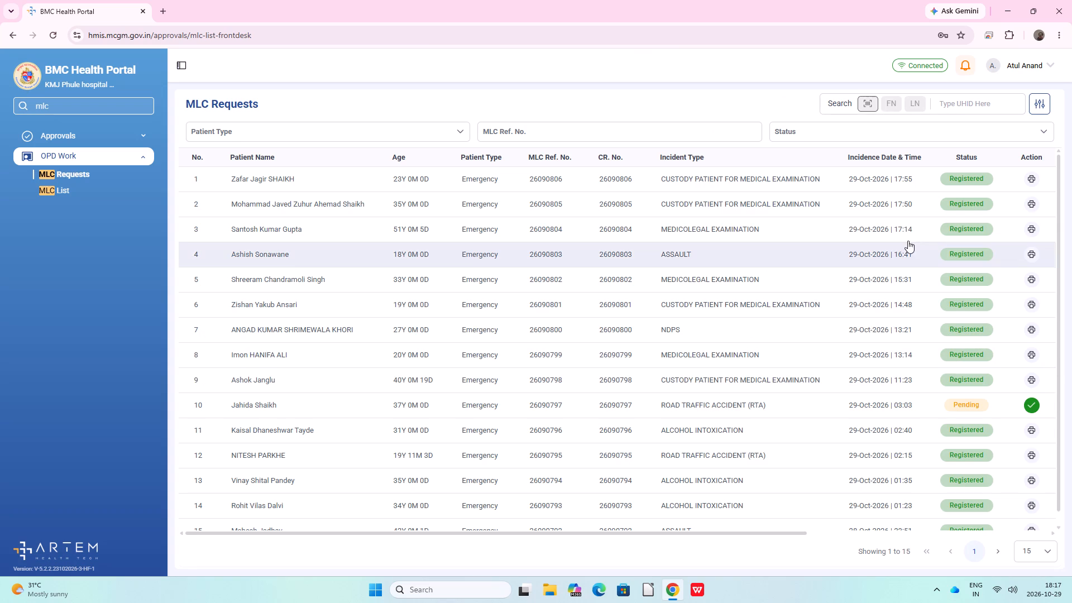
left_click(1032, 200)
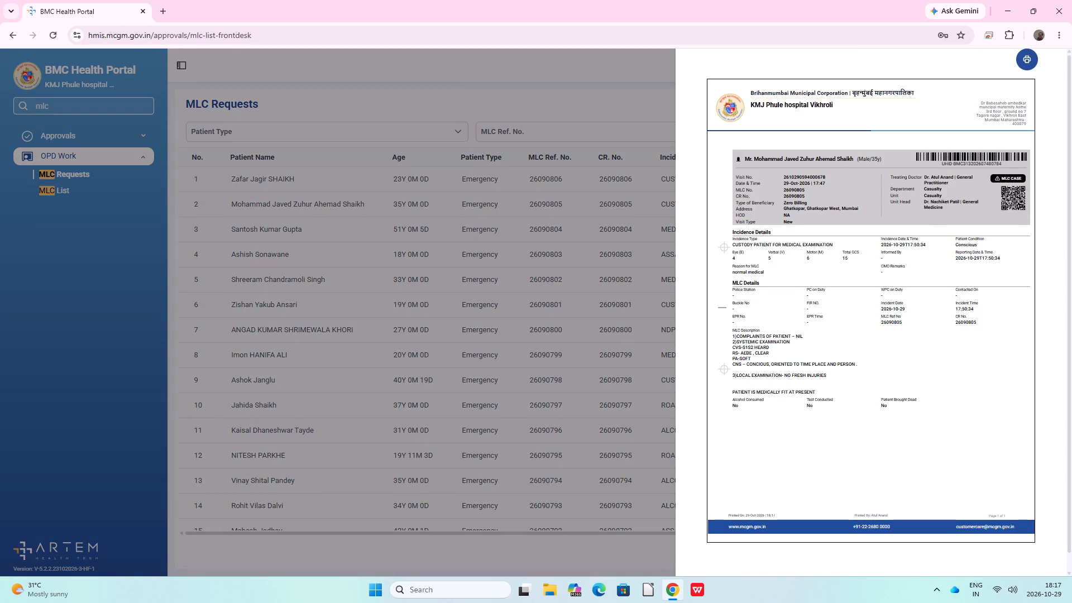
left_click(683, 327)
left_click(654, 328)
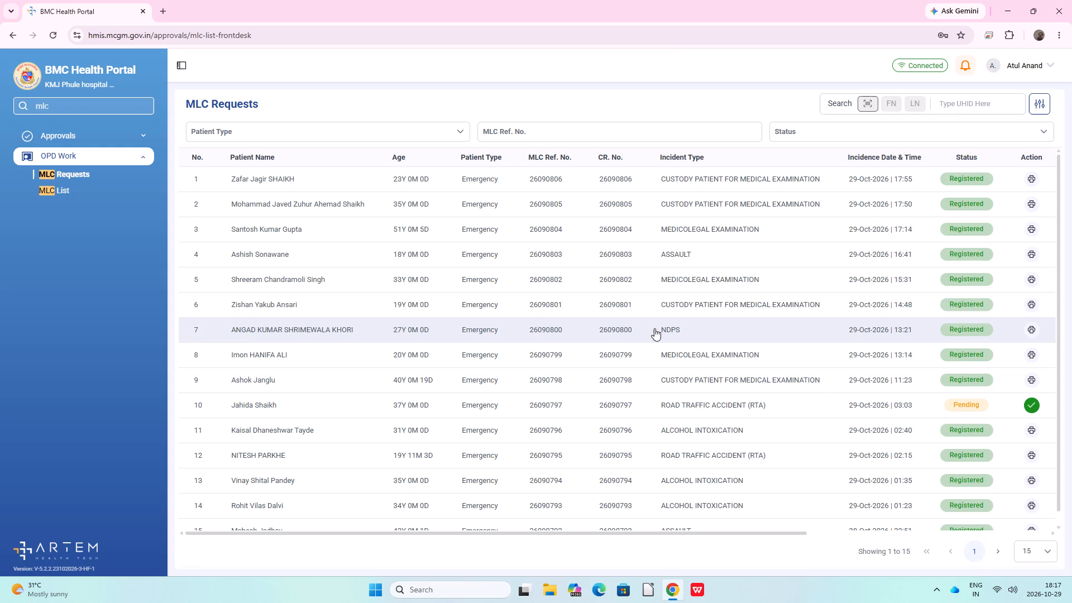
left_click(1029, 223)
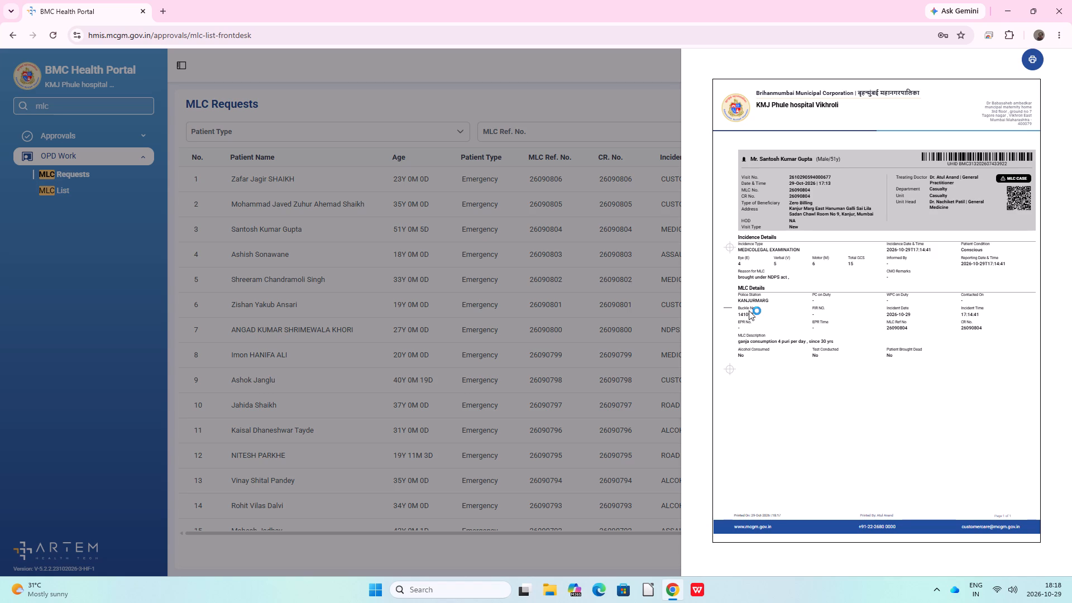
left_click(496, 294)
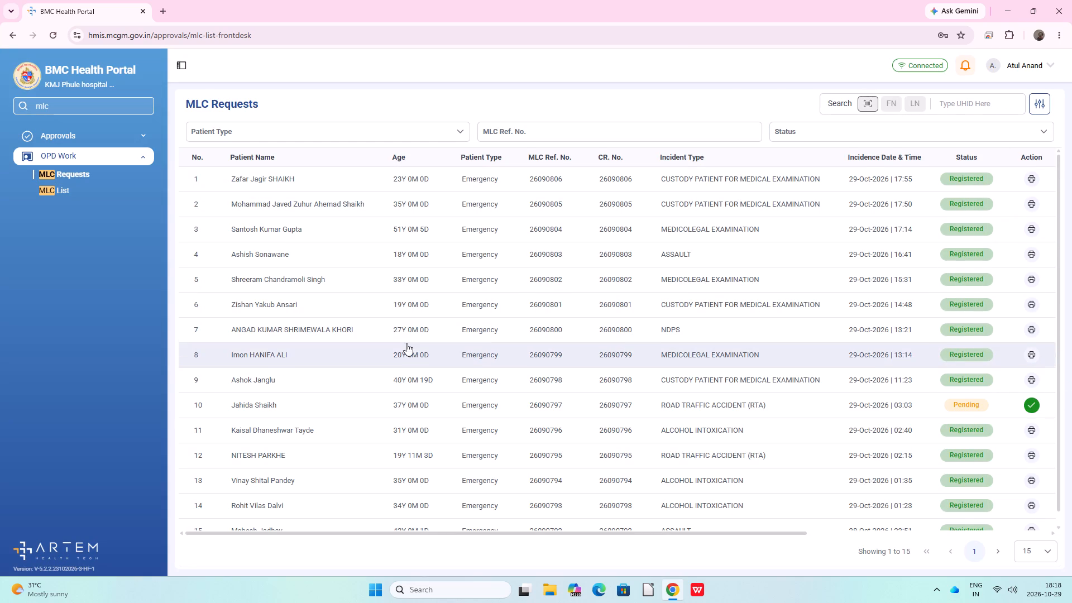